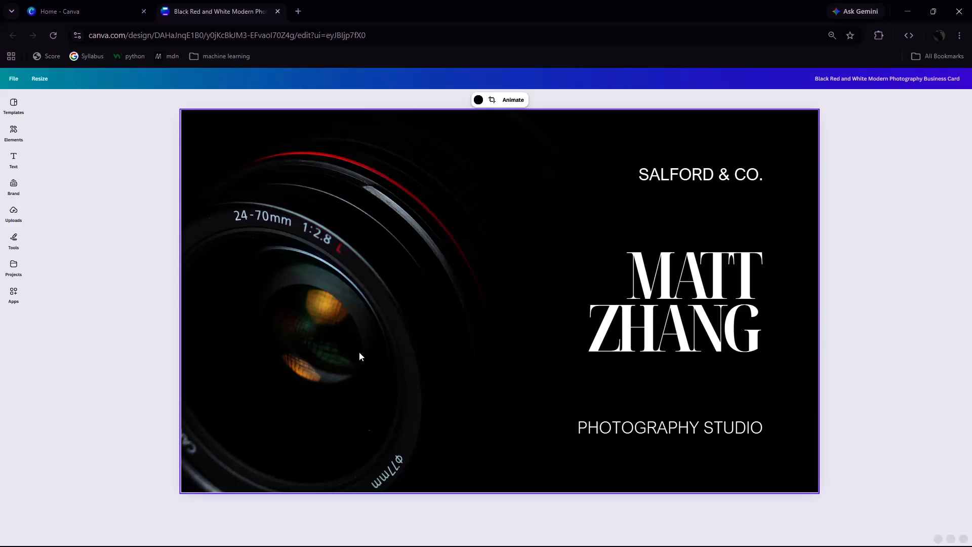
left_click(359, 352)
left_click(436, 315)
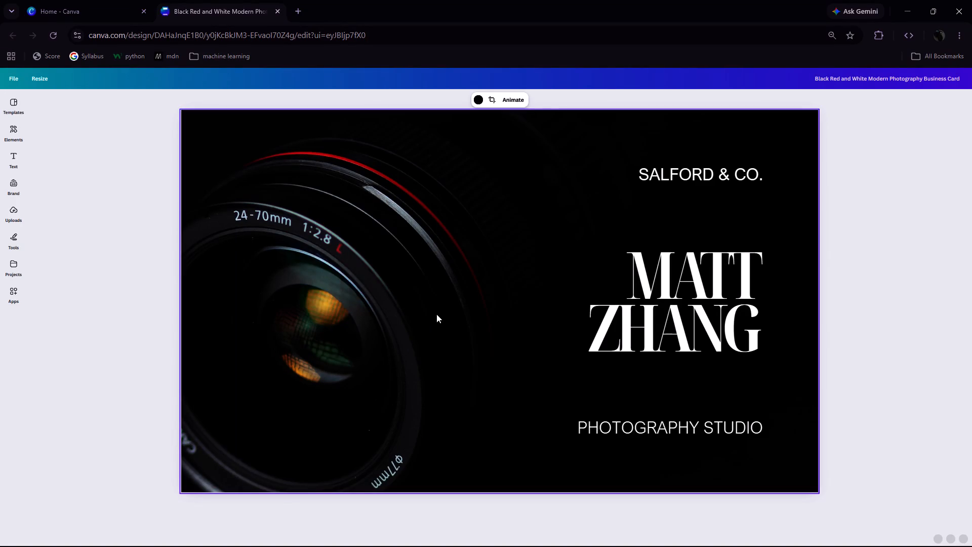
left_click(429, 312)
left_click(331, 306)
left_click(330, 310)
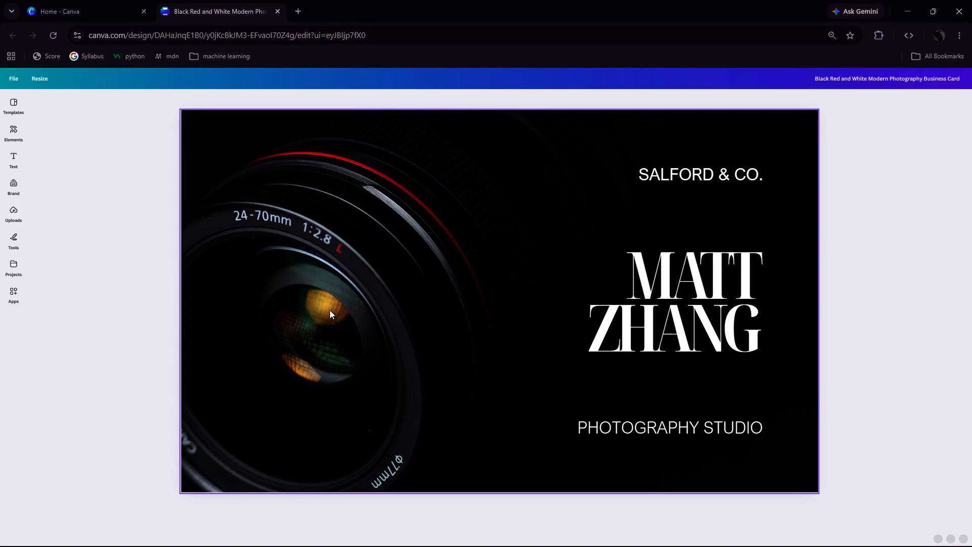
Replace the first-name heading "MATT" on the business card with "Aniket".
triple_click(702, 259)
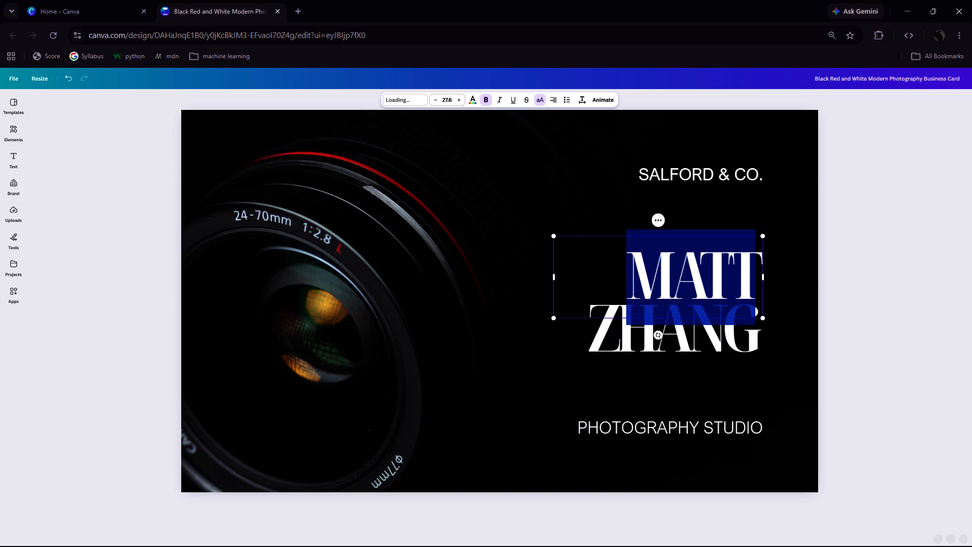
key("BackSpace")
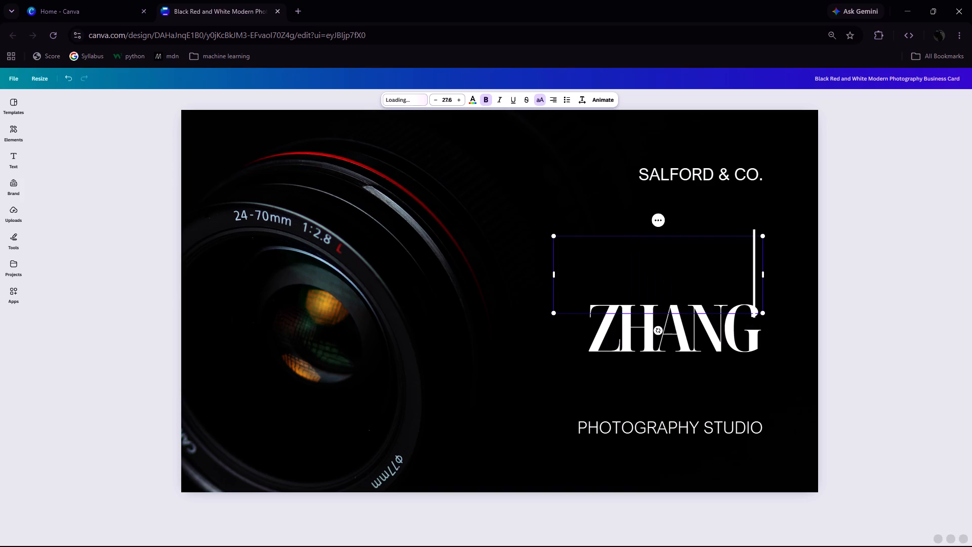
type("Aniket")
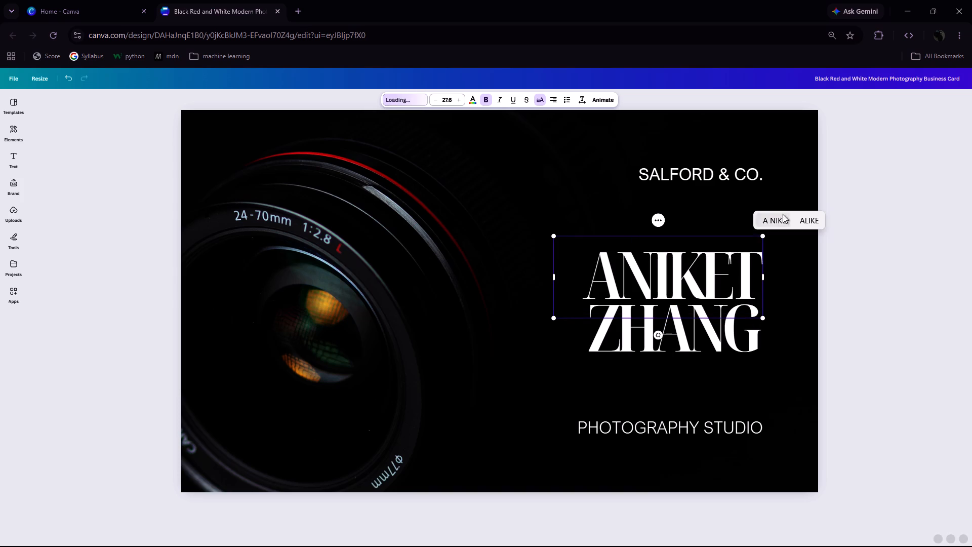
Delete the surname text "ZHANG" below the first-name heading.
double_click(722, 339)
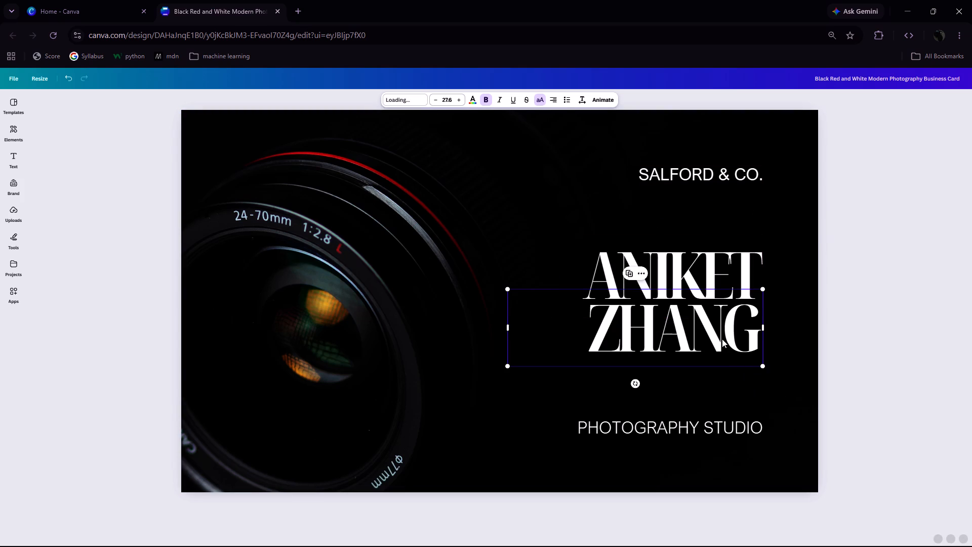
key("BackSpace")
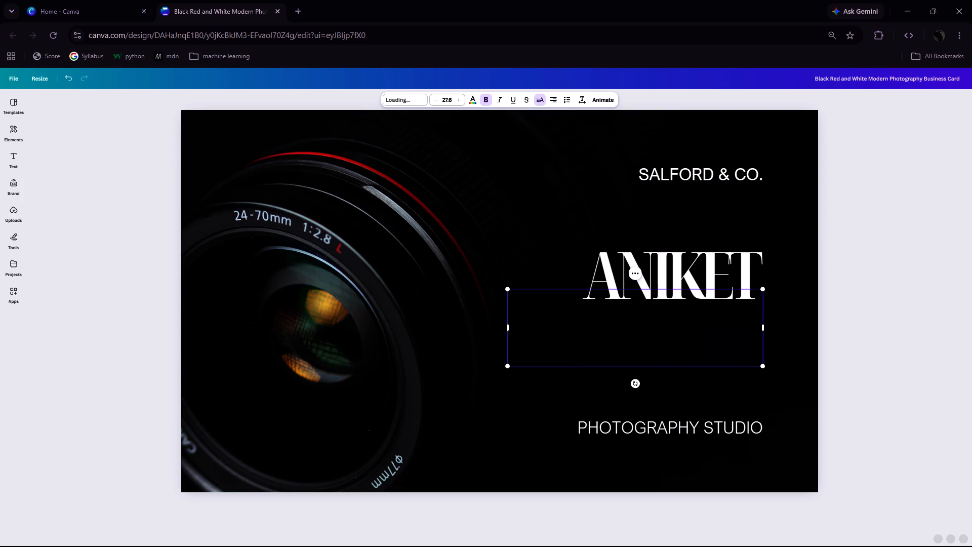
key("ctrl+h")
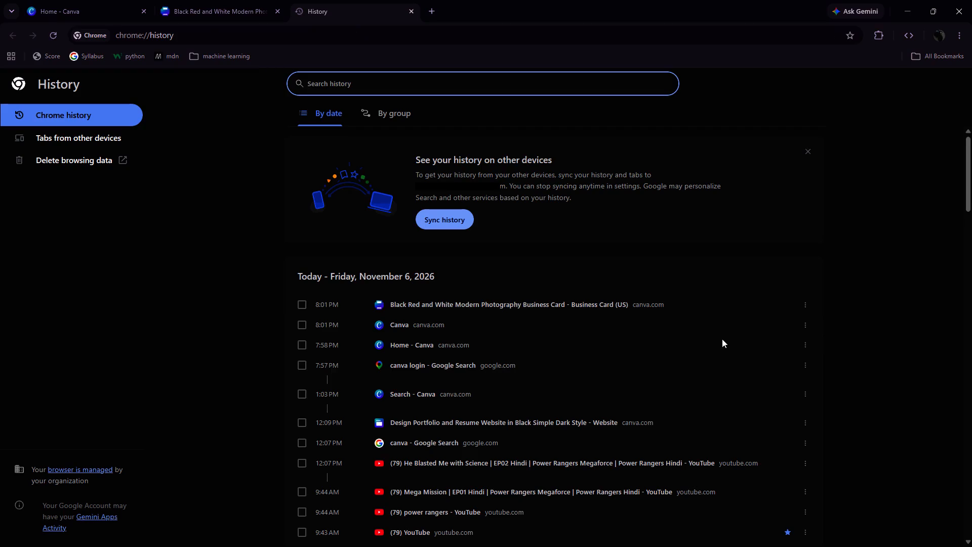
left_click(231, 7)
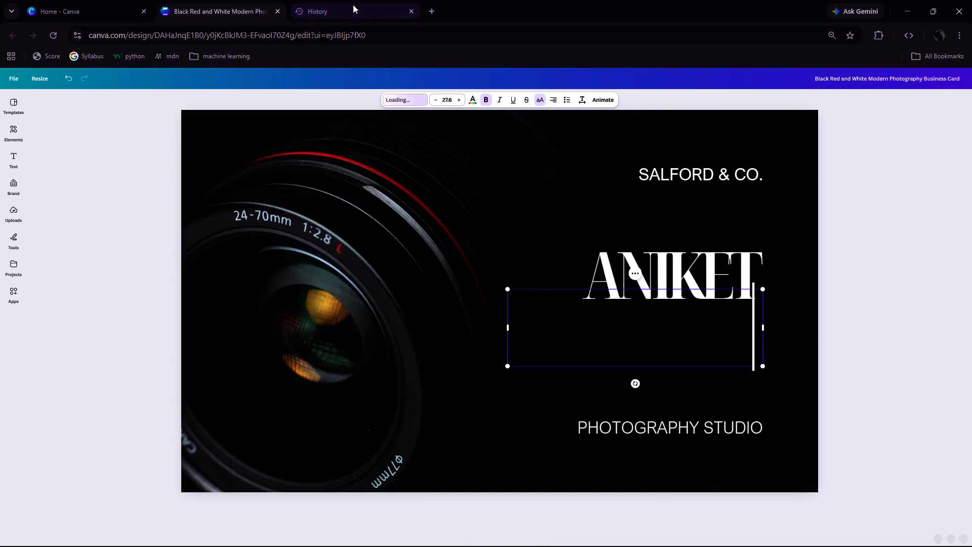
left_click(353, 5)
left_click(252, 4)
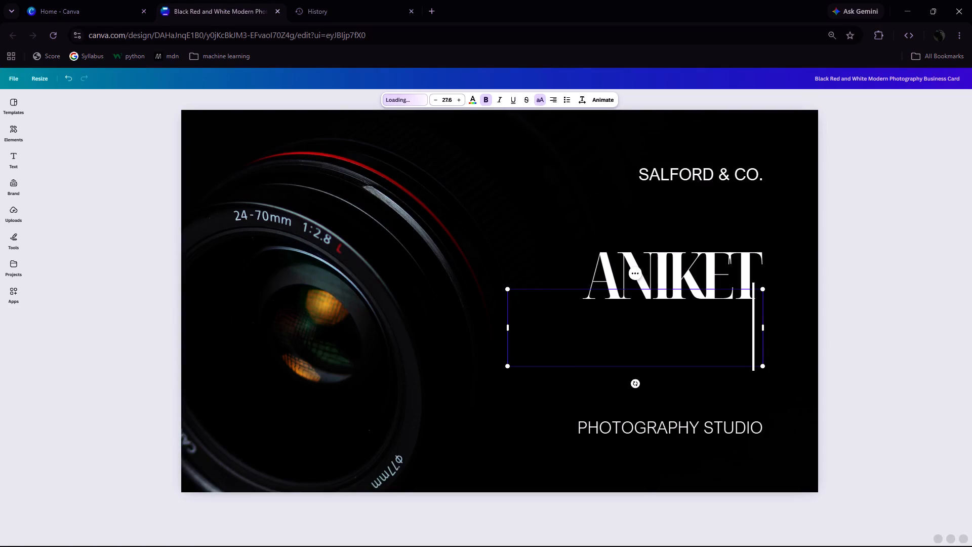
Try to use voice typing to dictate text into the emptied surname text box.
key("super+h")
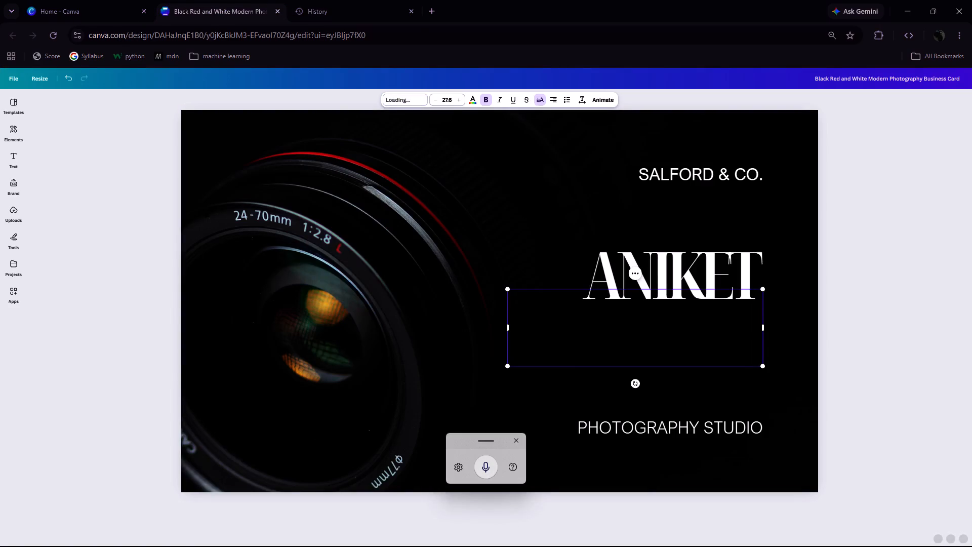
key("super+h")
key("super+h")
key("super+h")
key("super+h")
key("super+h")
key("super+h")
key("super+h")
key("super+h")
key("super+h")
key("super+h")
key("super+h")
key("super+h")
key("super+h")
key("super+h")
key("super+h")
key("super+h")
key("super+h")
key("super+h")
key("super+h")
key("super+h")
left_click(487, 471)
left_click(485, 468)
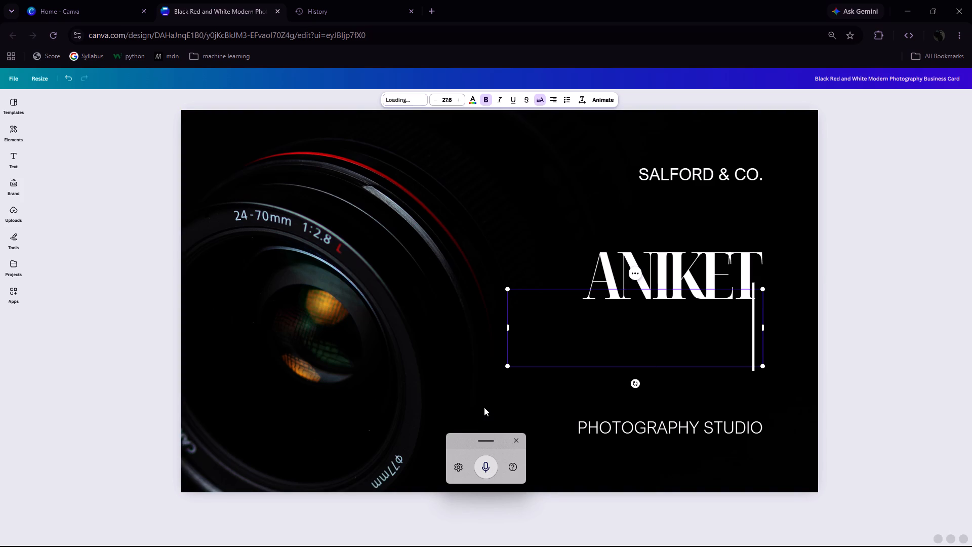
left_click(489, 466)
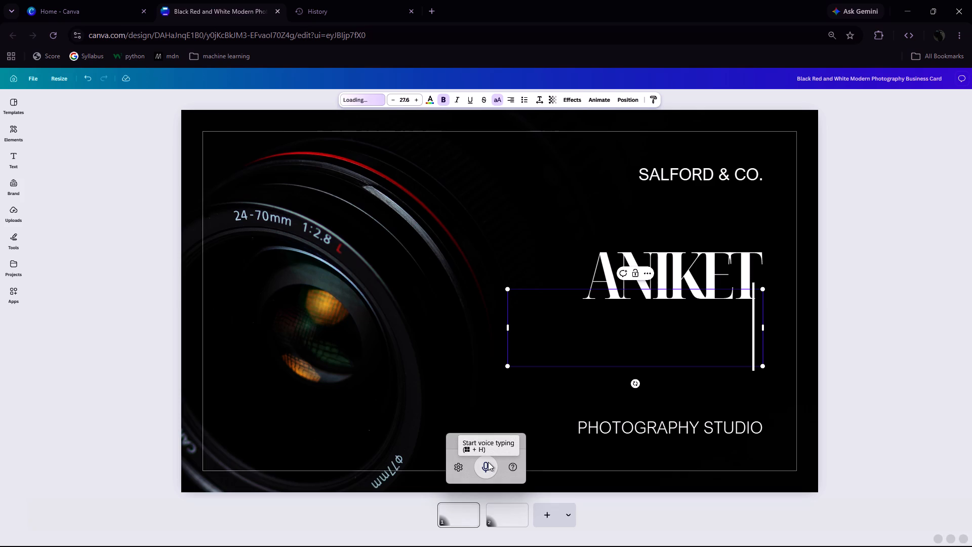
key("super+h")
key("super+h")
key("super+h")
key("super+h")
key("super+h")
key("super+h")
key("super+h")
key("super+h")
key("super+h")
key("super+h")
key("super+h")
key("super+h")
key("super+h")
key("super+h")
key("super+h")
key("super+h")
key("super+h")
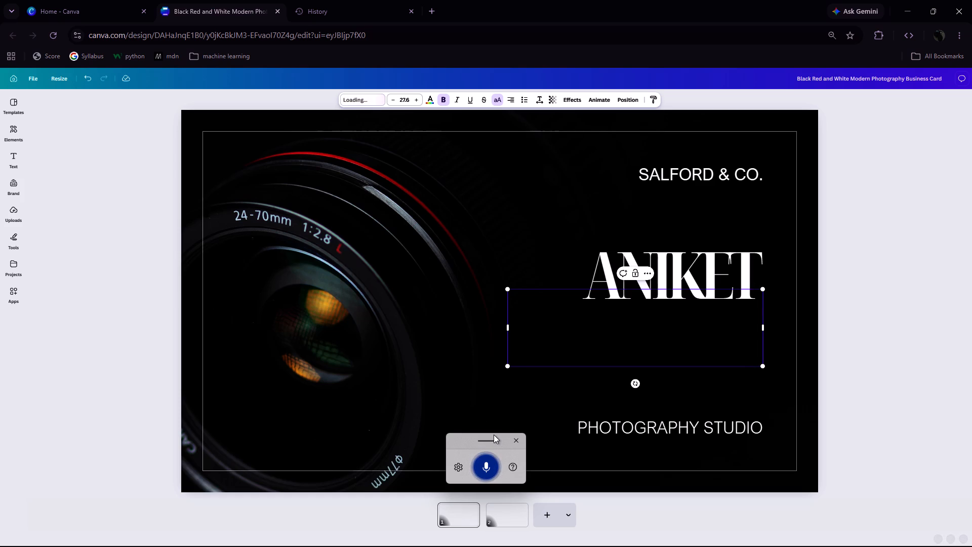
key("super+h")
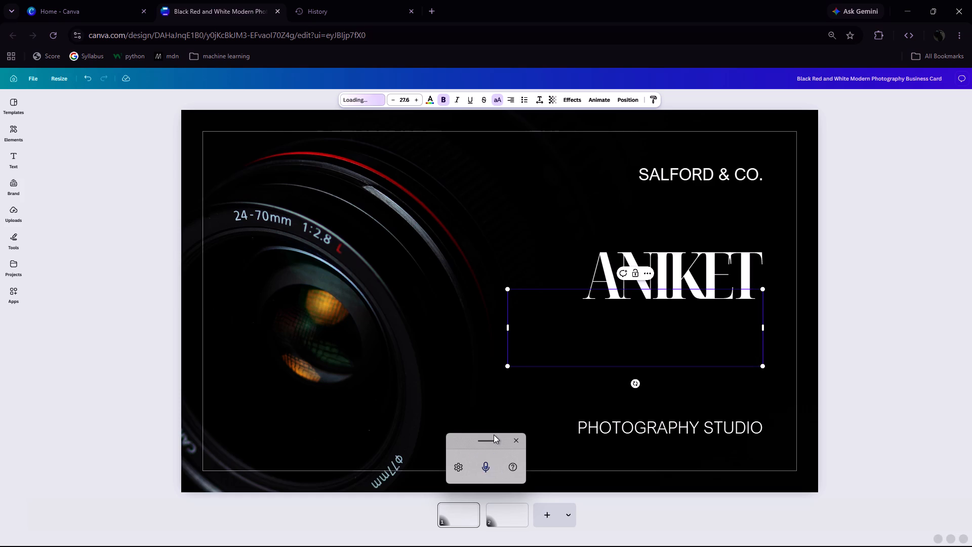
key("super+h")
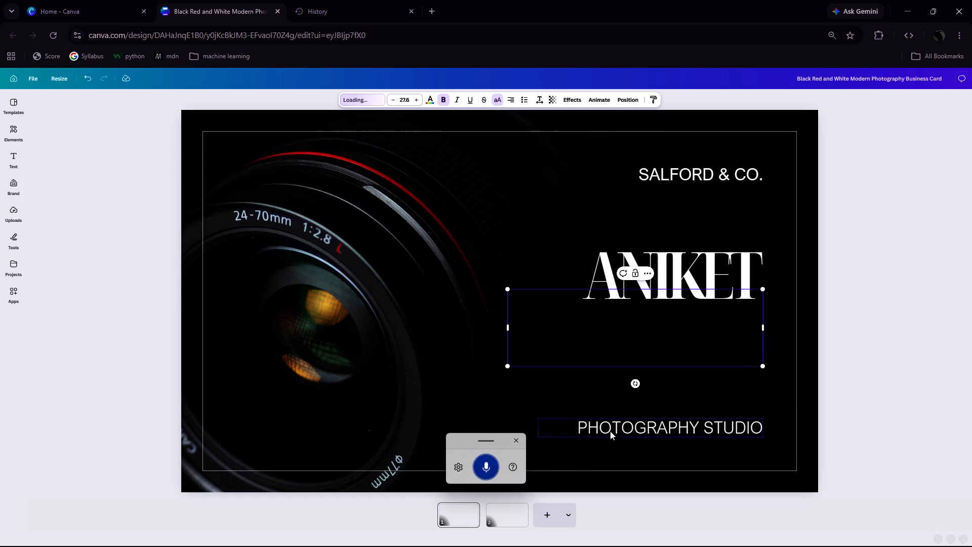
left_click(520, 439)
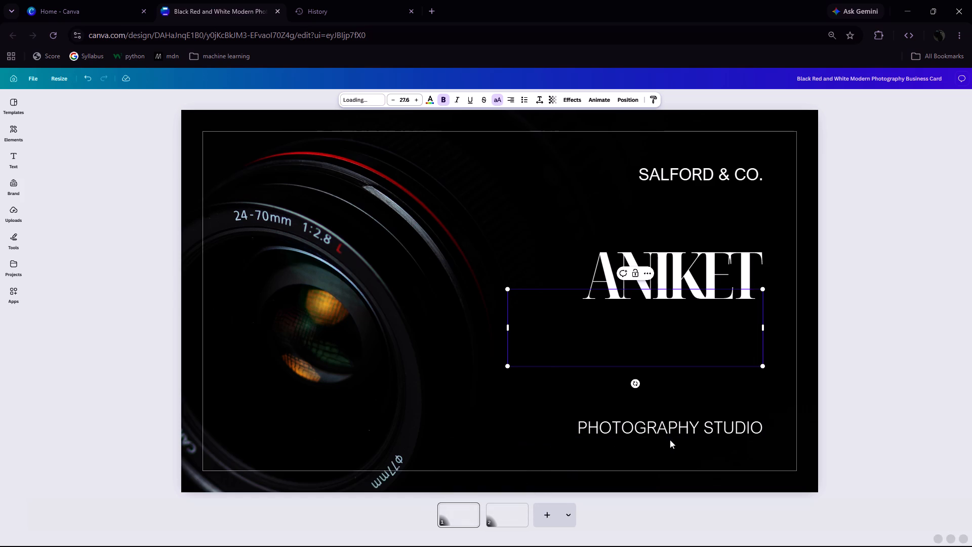
Copy the word "PHOTOGRAPHY" from the small "PHOTOGRAPHY STUDIO" line on the card.
left_click(669, 427)
left_click(688, 425)
left_click(704, 427)
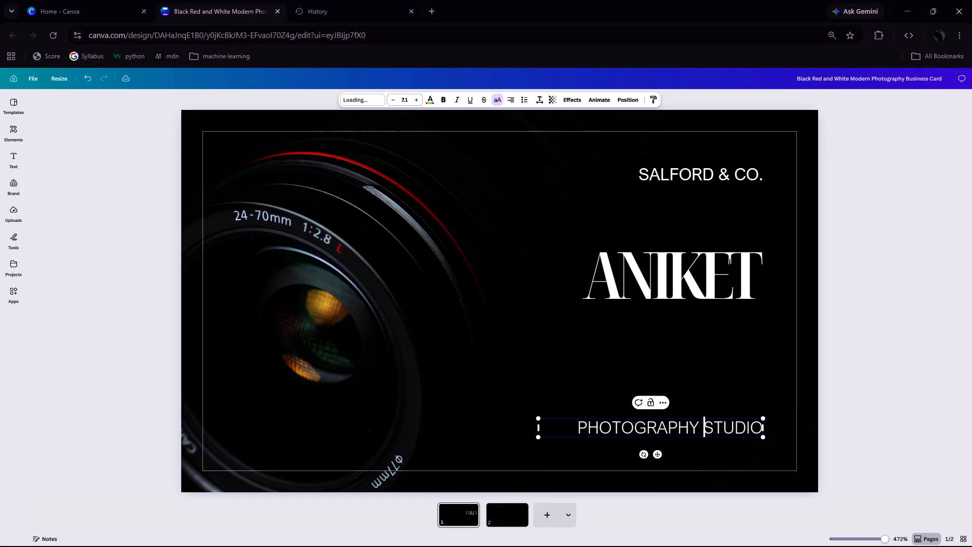
left_click_drag(699, 429, 579, 427)
key("ctrl+c")
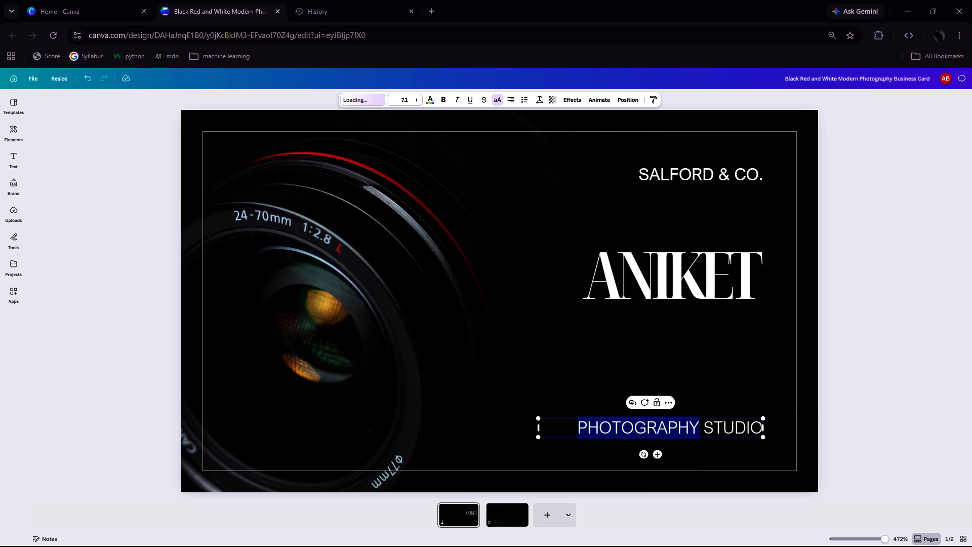
Duplicate the "ANIKET" heading and place the copy directly beneath the original, aligned with it.
scroll(578, 425, "up", 1)
left_click(694, 264)
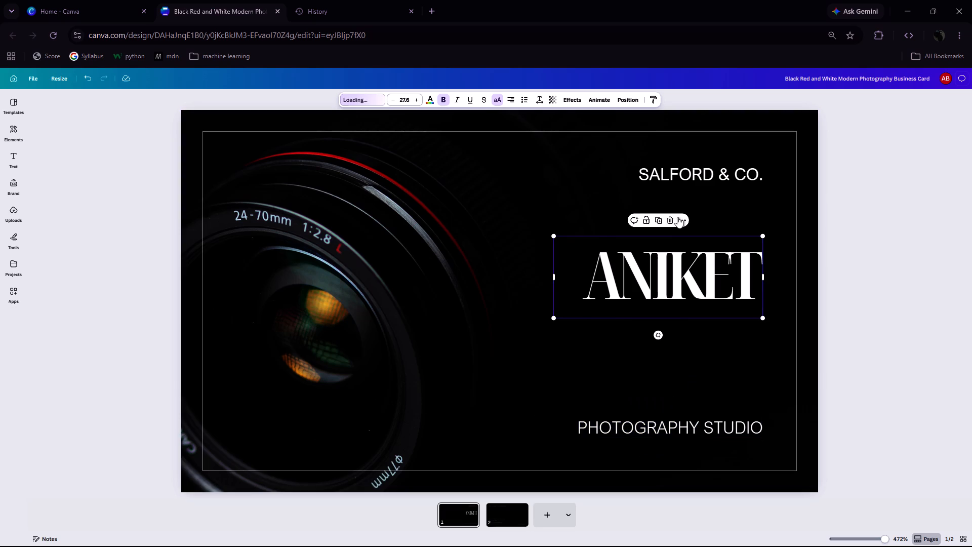
left_click(691, 347)
left_click(661, 292)
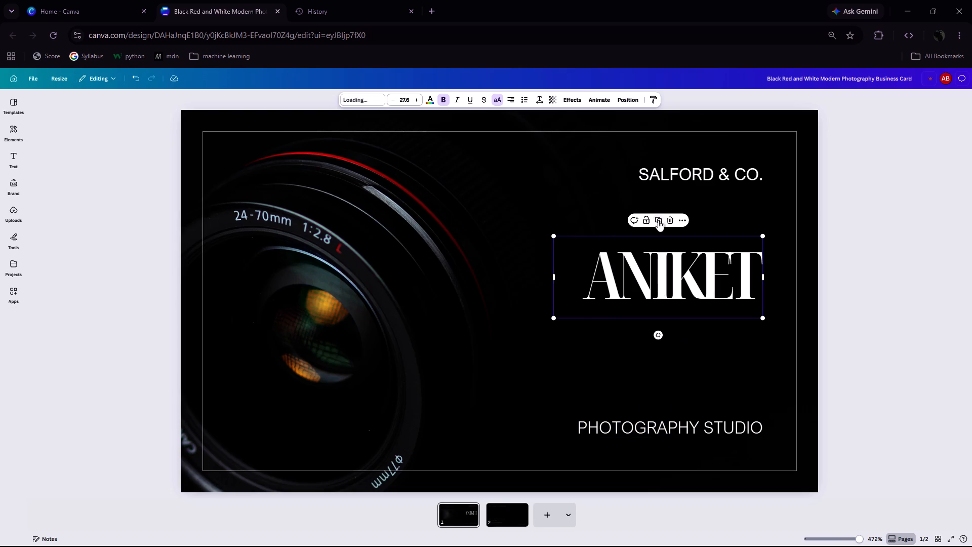
left_click(659, 218)
left_click_drag(693, 312, 688, 334)
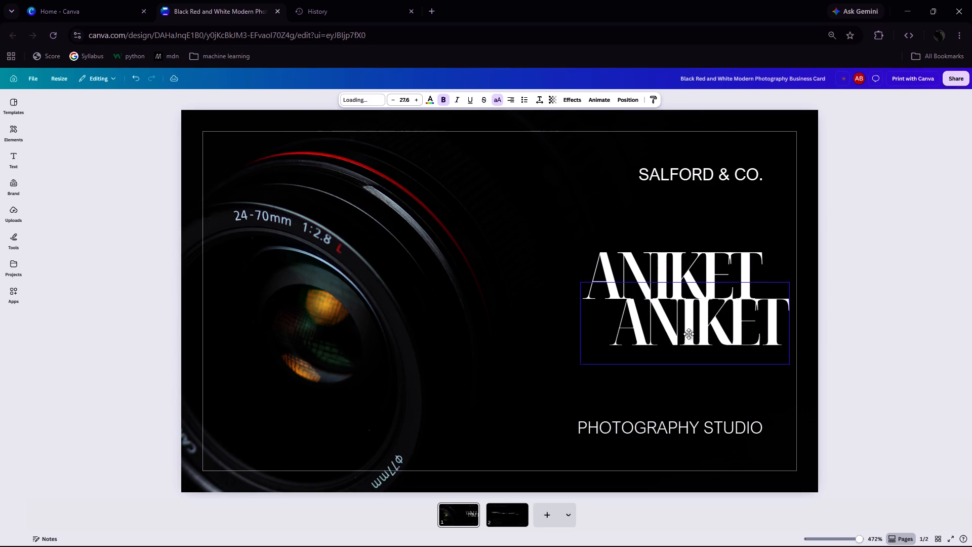
left_click_drag(688, 334, 660, 339)
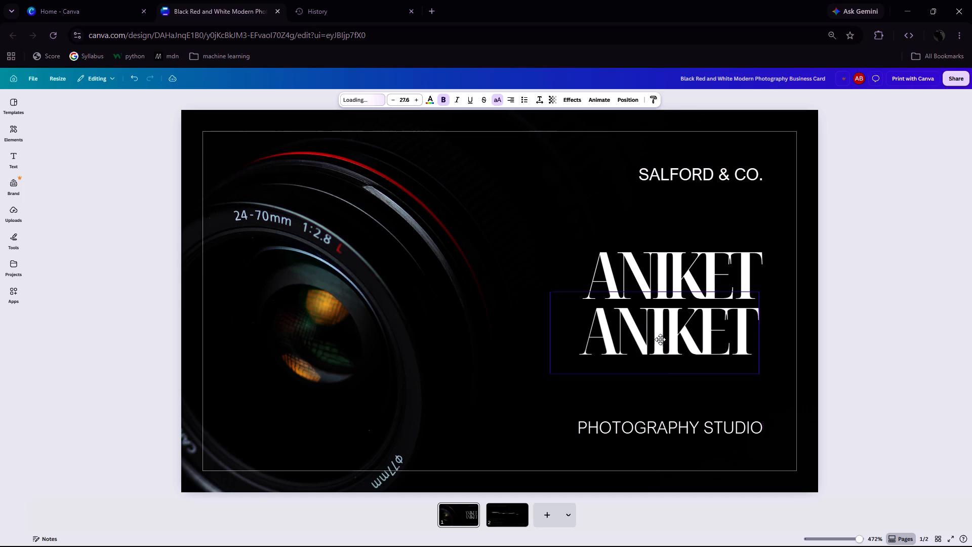
left_click_drag(660, 339, 665, 340)
Replace the duplicated heading's text with the copied word "PHOTOGRAPHY".
double_click(670, 341)
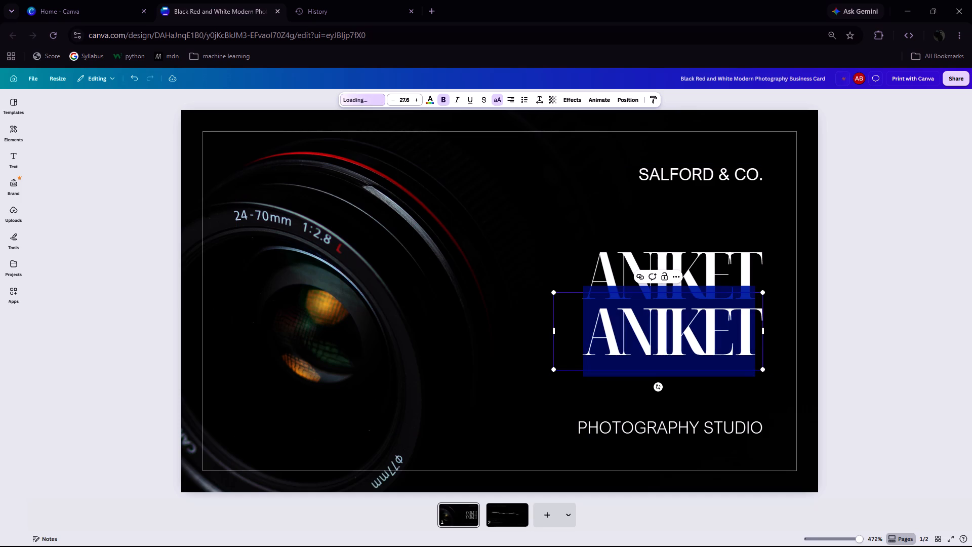
key("ctrl+v")
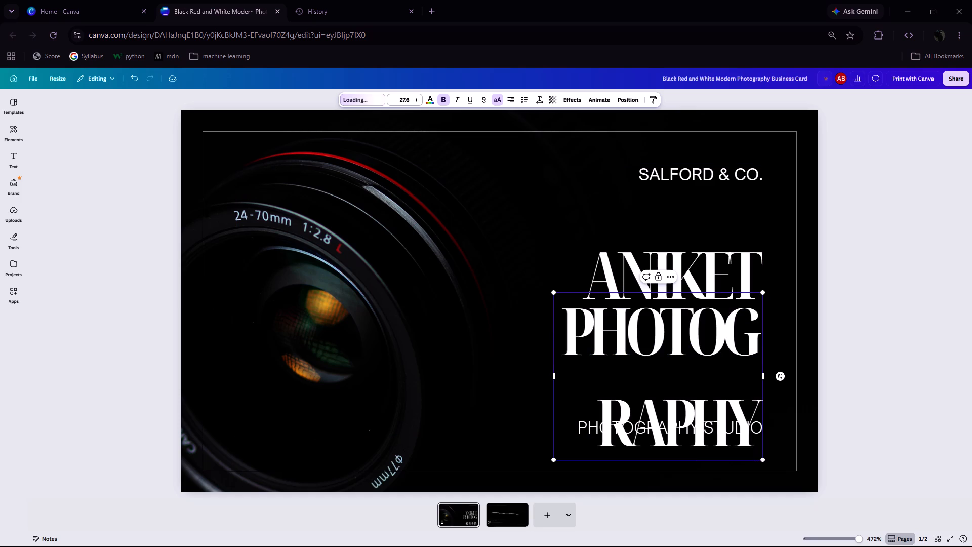
Widen the large "PHOTOGRAPHY" heading's text box on both sides until the word fits on a single line.
left_click(552, 379)
left_click_drag(763, 376, 788, 371)
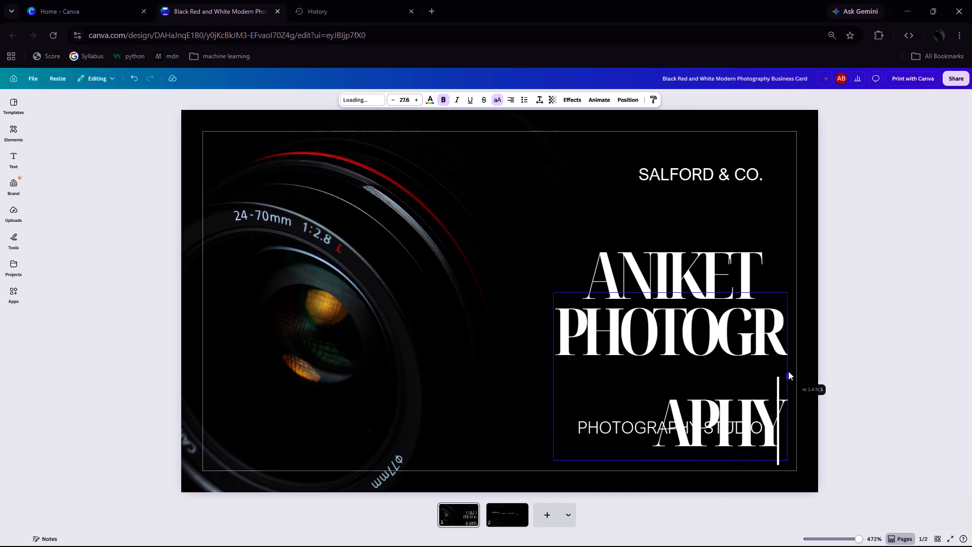
left_click_drag(788, 371, 797, 366)
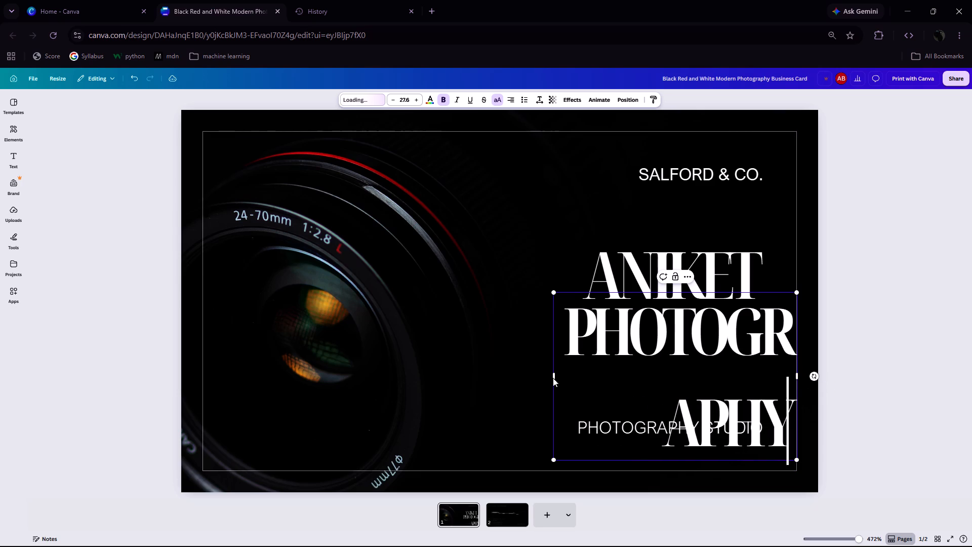
left_click_drag(554, 376, 528, 370)
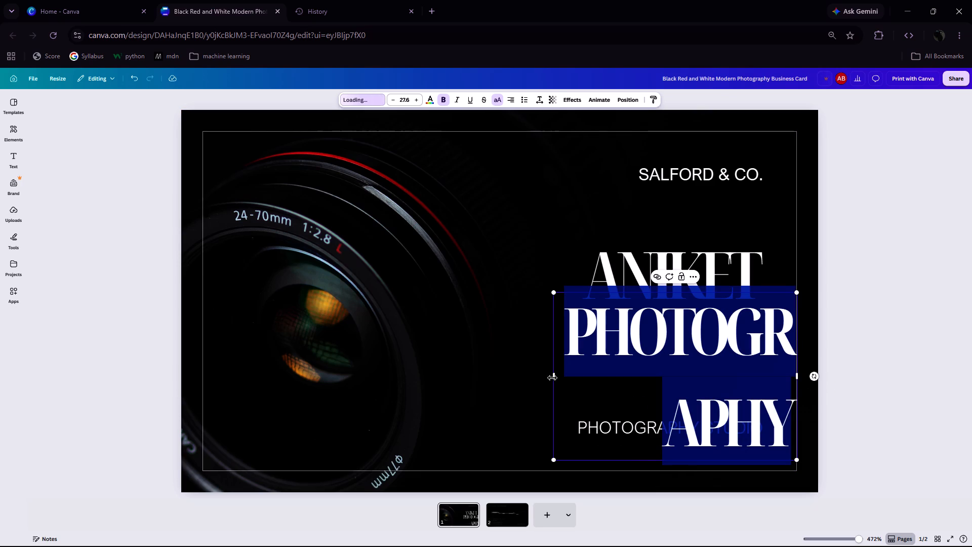
left_click(552, 378)
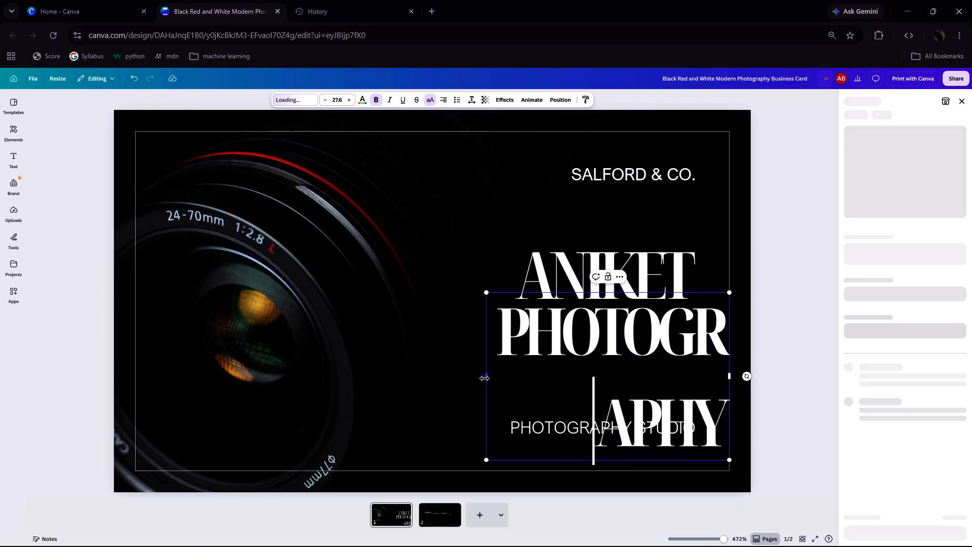
left_click_drag(484, 378, 400, 369)
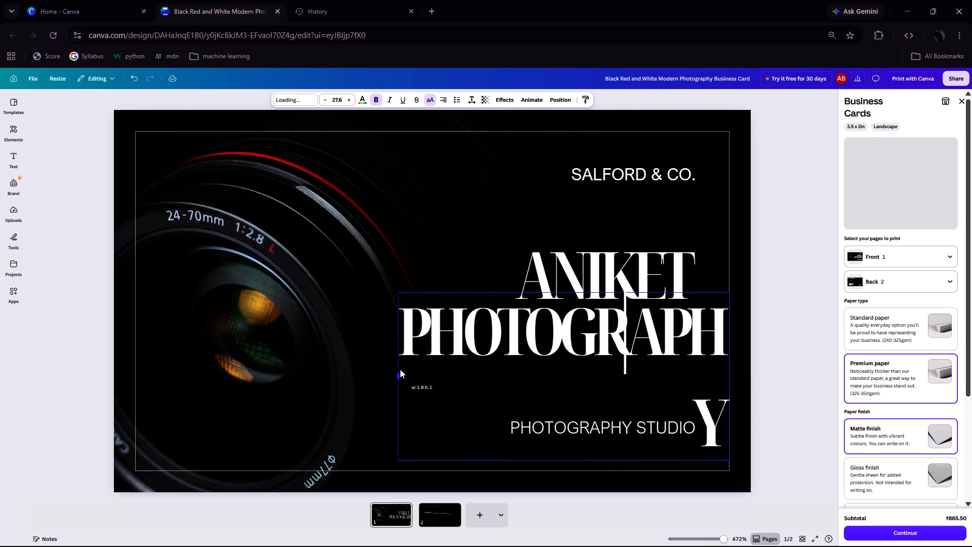
left_click_drag(400, 369, 385, 369)
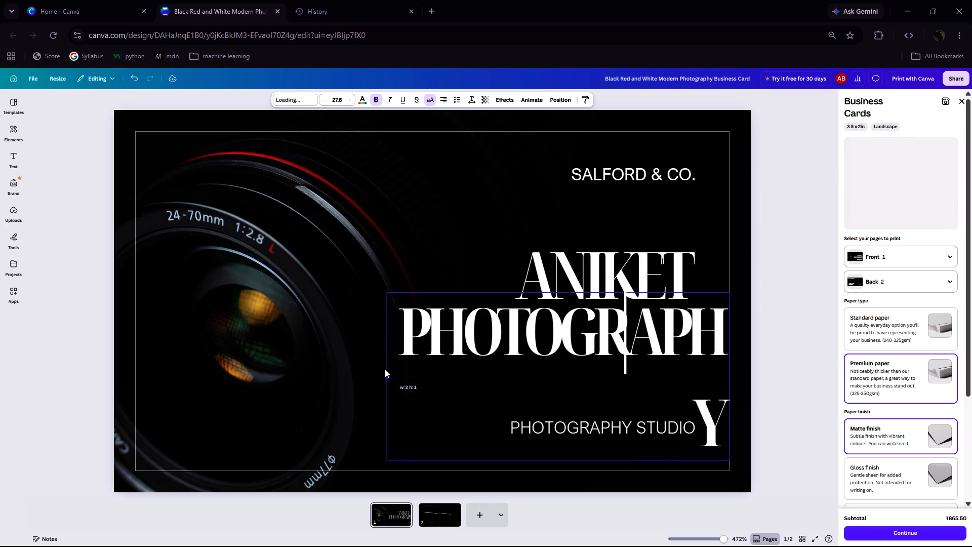
left_click_drag(385, 369, 368, 369)
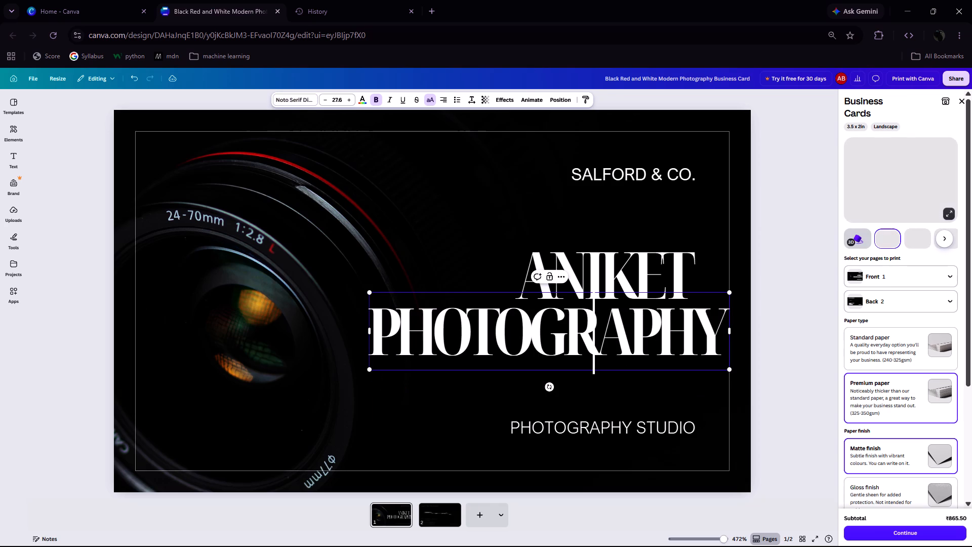
Move the small "PHOTOGRAPHY STUDIO" line slightly down and to the right on the card.
left_click(496, 405)
left_click_drag(586, 425, 599, 432)
Shift the large "PHOTOGRAPHY" heading slightly down and scale it down to a font size of about 18.2.
left_click_drag(626, 333, 630, 347)
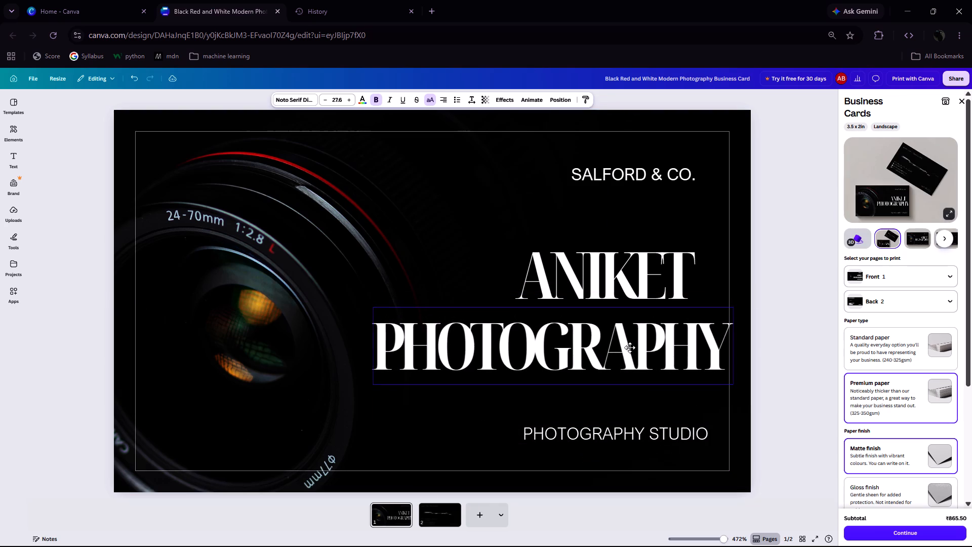
left_click_drag(630, 347, 630, 346)
left_click(373, 307)
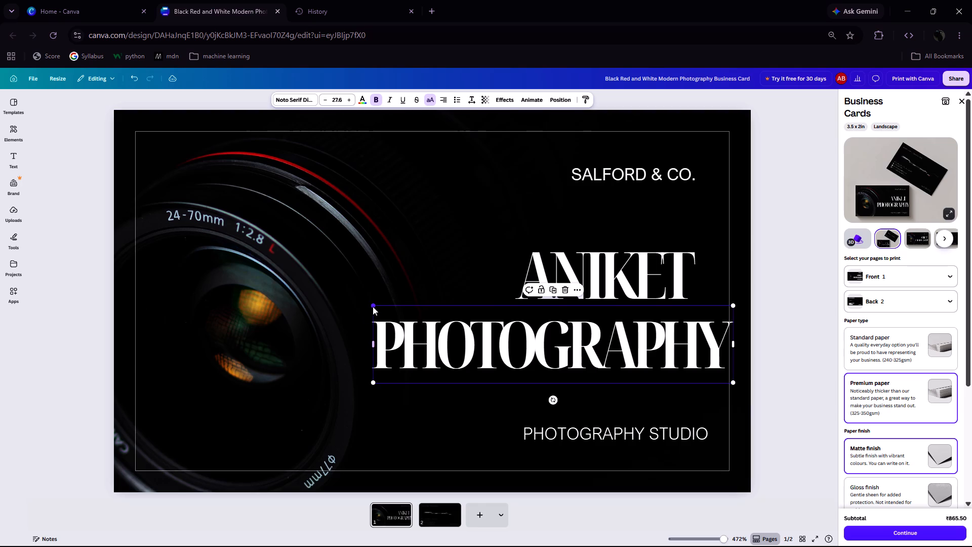
left_click_drag(373, 305, 447, 318)
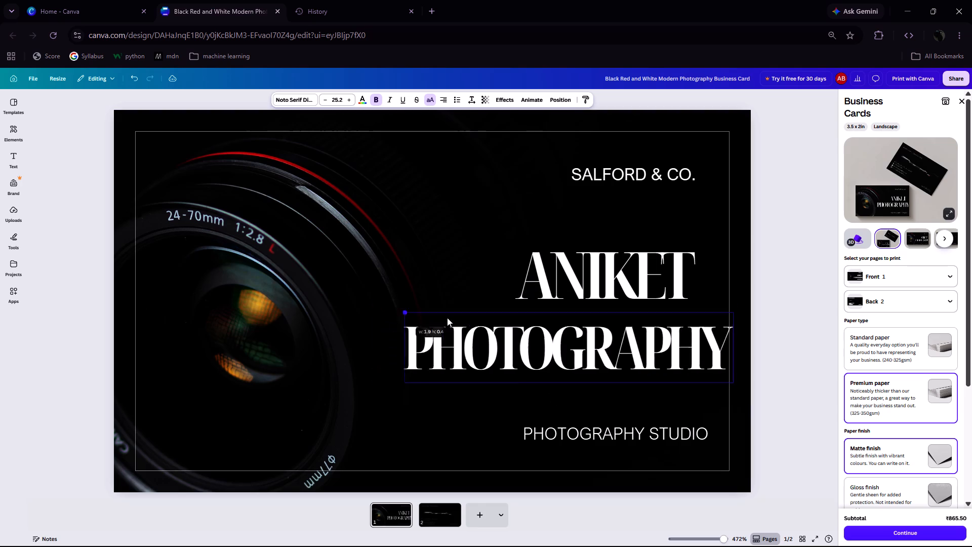
left_click_drag(447, 318, 499, 310)
Move the reduced "PHOTOGRAPHY" heading up so it sits directly beneath "ANIKET".
left_click_drag(597, 350, 597, 336)
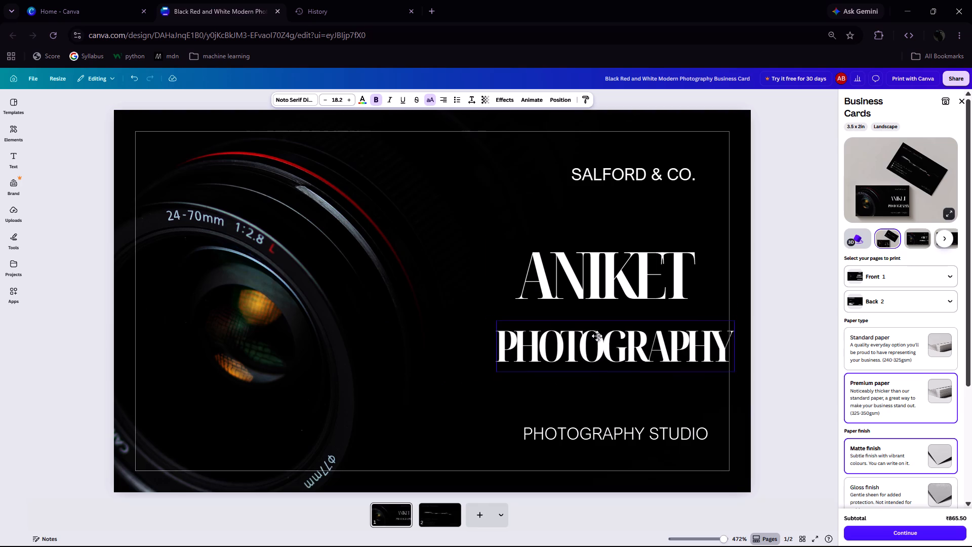
left_click_drag(597, 336, 592, 316)
left_click(572, 205)
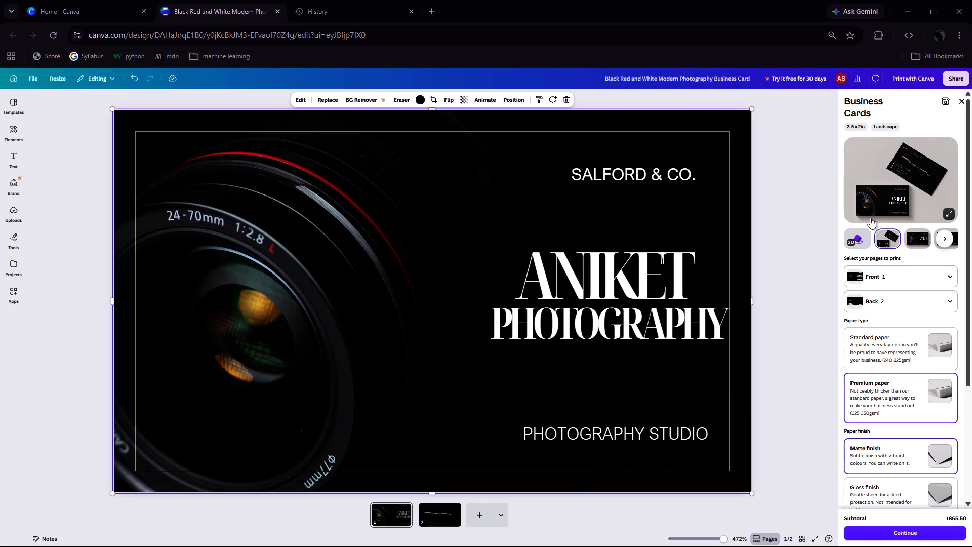
Go to the back page of the card and check its image, contact details and "SALFORD & CO." text.
scroll(400, 332, "down", 1)
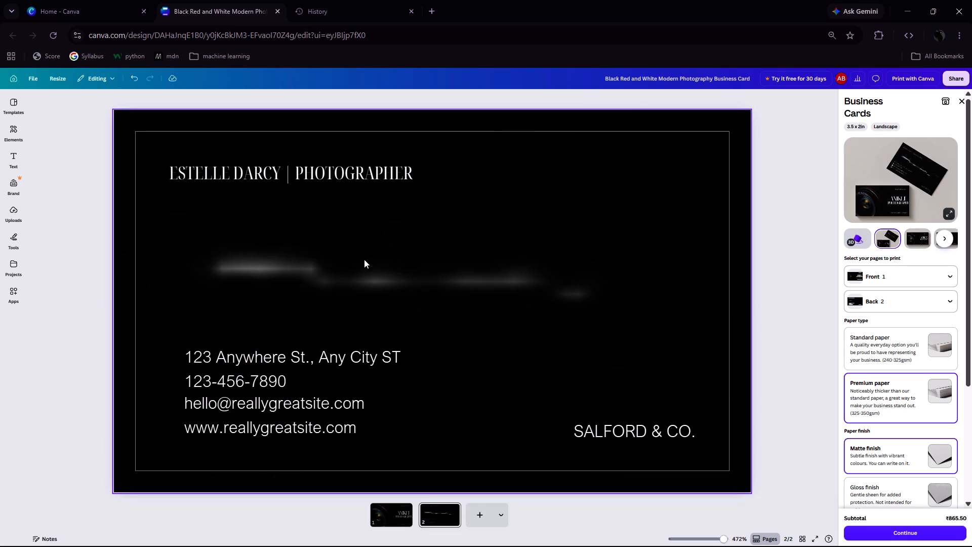
left_click(484, 294)
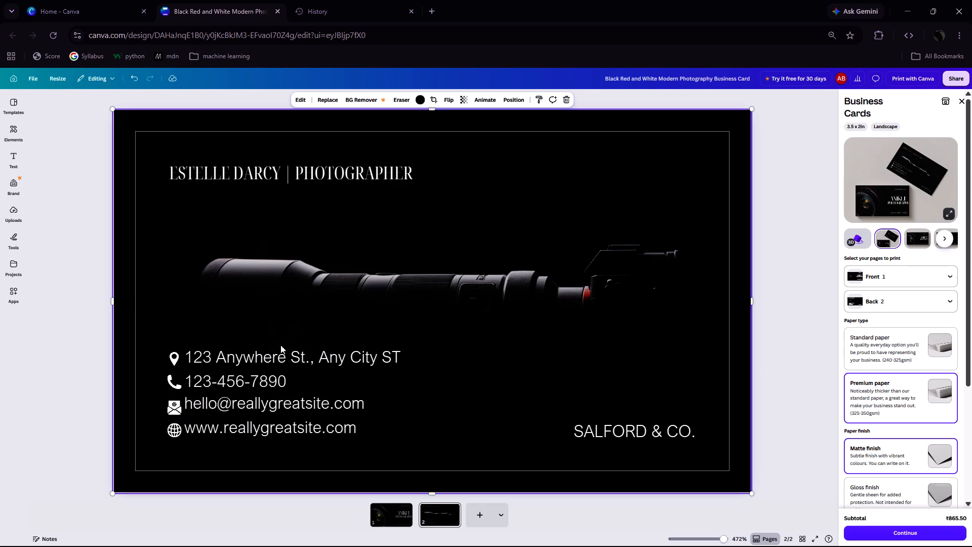
left_click(276, 362)
left_click(635, 424)
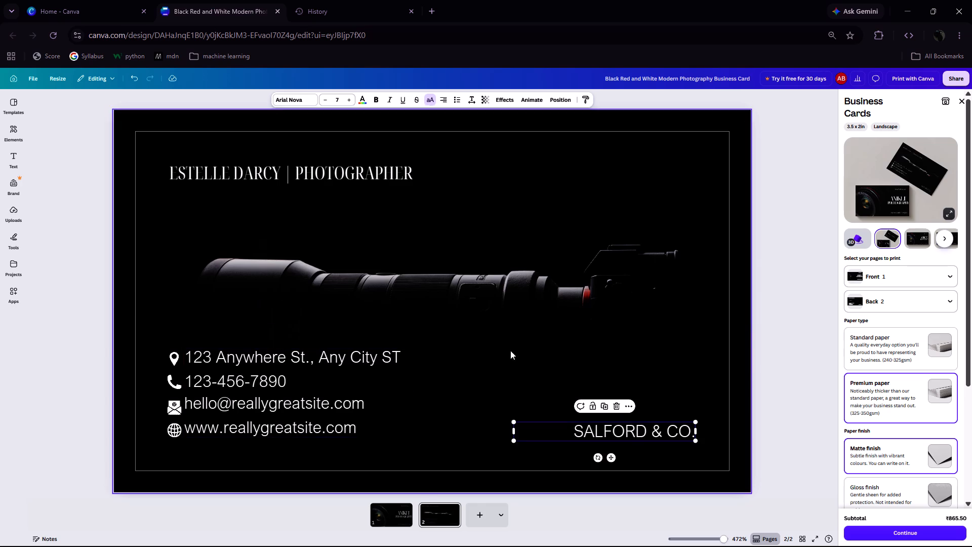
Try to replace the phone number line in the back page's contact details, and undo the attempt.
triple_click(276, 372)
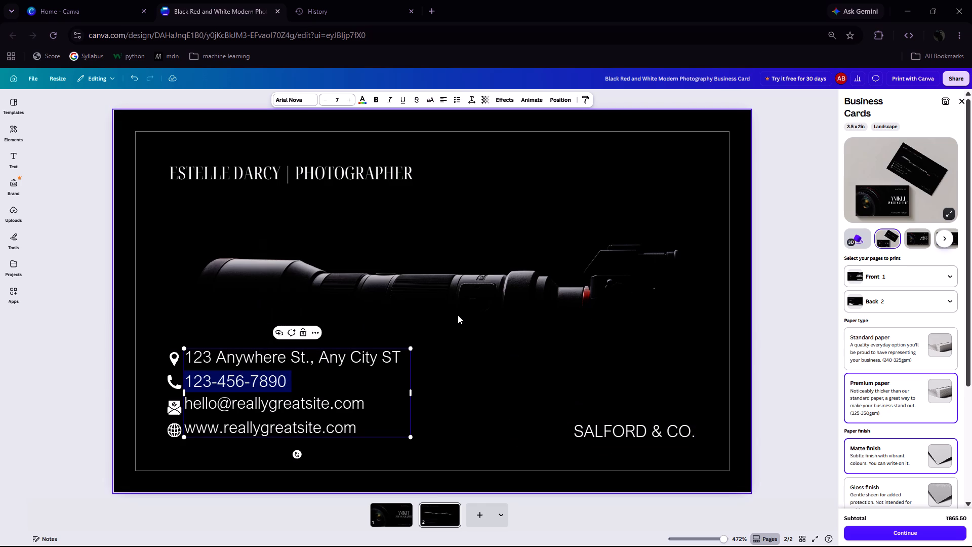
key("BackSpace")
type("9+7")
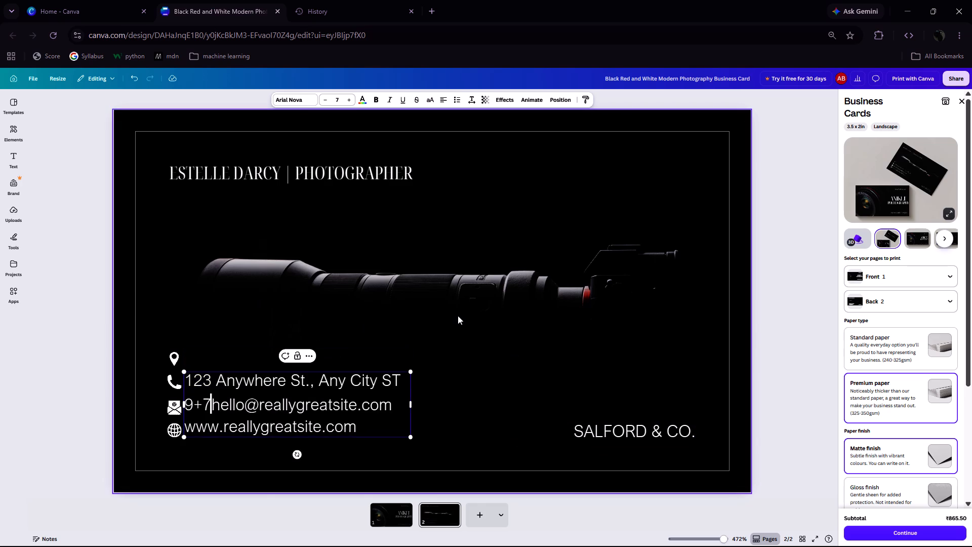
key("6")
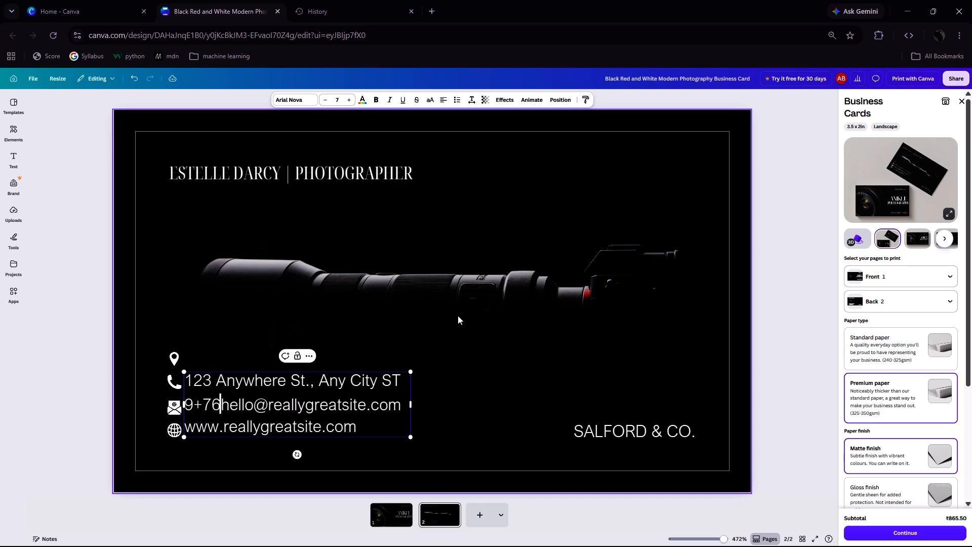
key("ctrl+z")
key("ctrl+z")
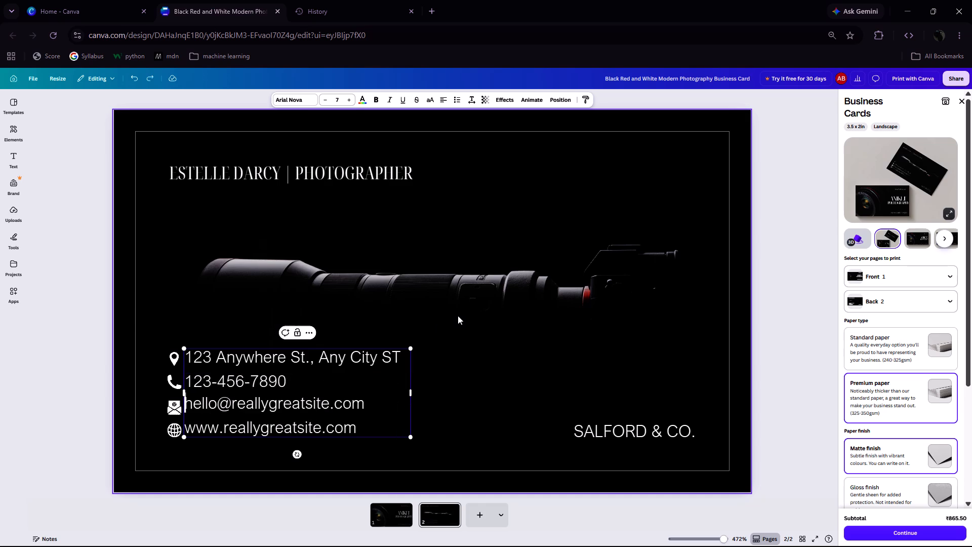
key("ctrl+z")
Place the text cursor in the phone number line of the back page's contact details.
key("Up")
key("Right")
key("Right")
key("Right")
key("Right")
key("Right")
key("Right")
key("Right")
key("Right")
key("Right")
key("Right")
key("Right")
key("Right")
key("Right")
key("Right")
key("Right")
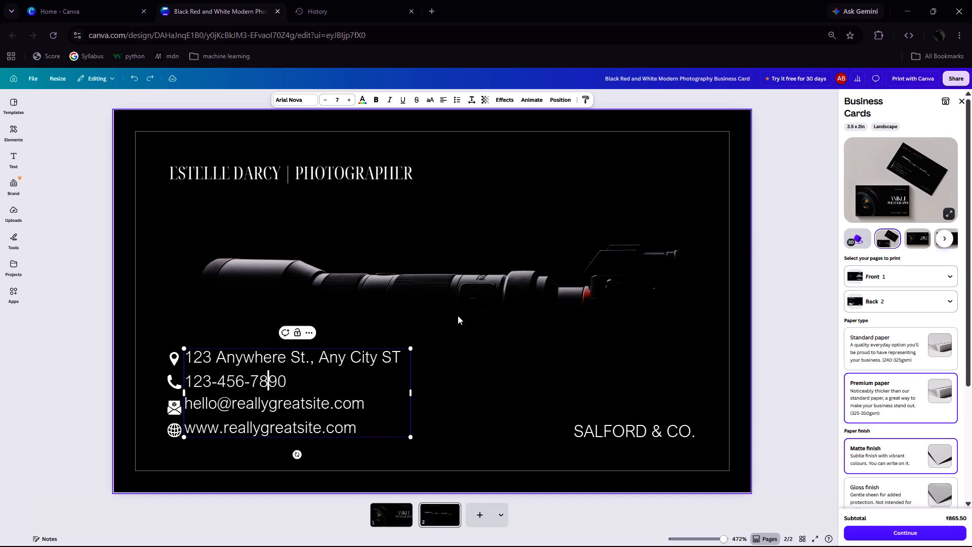
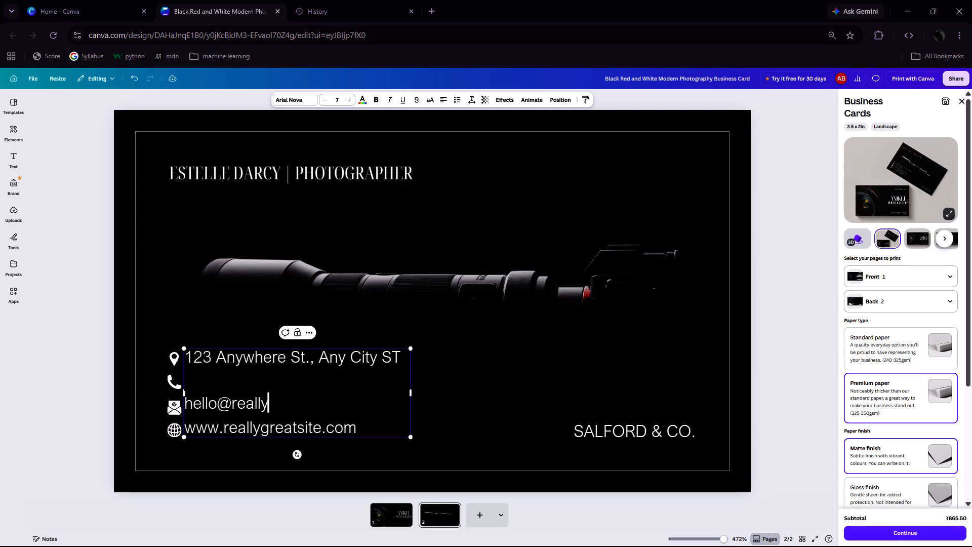
Replace the placeholder e-mail line in the back page's contact details with the cardholder's own e-mail address.
key("BackSpace")
key("BackSpace")
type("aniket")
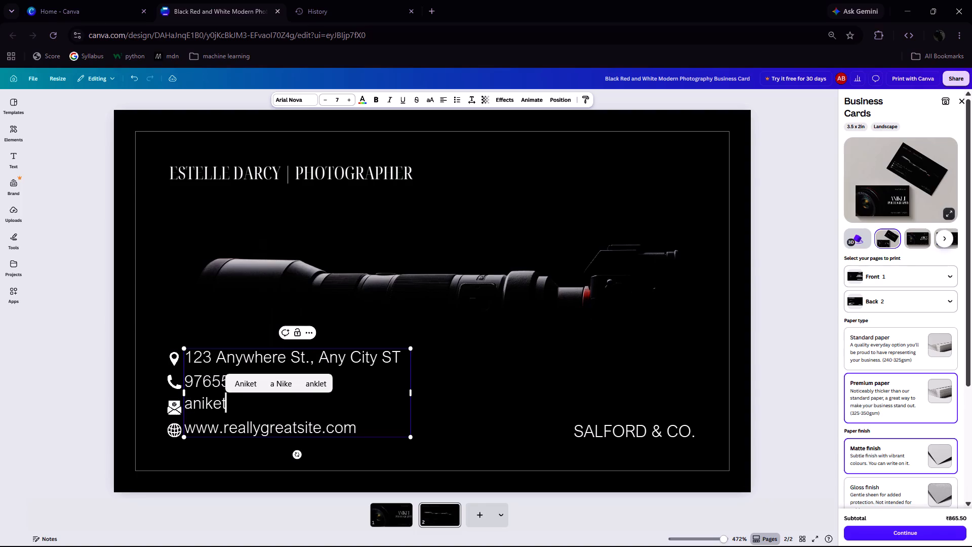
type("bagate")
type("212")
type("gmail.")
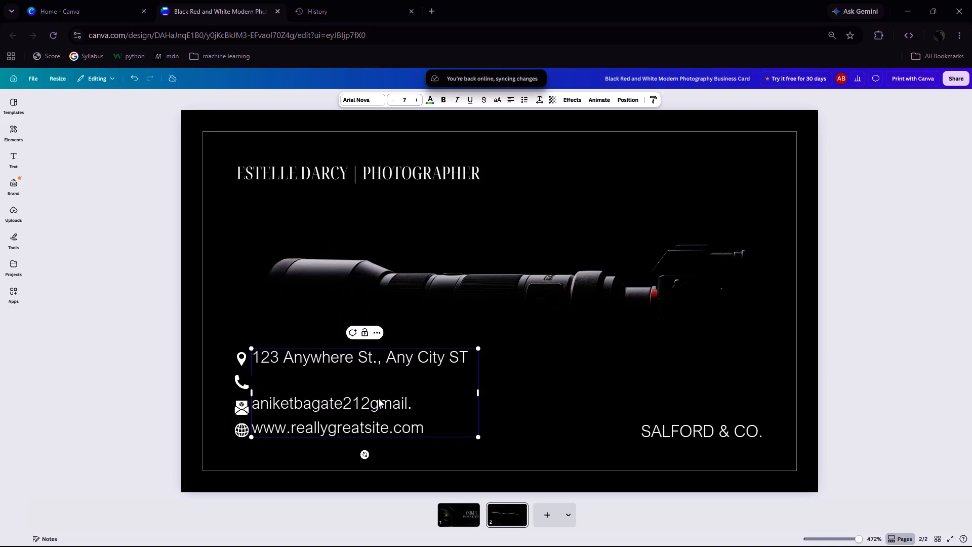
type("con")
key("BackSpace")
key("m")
Select the ending part of the new e-mail address in the back page's contact details.
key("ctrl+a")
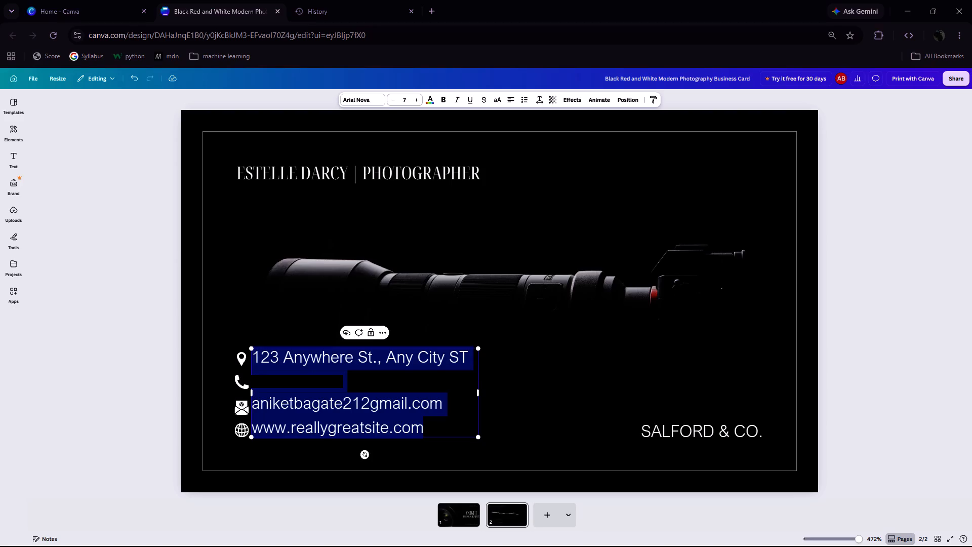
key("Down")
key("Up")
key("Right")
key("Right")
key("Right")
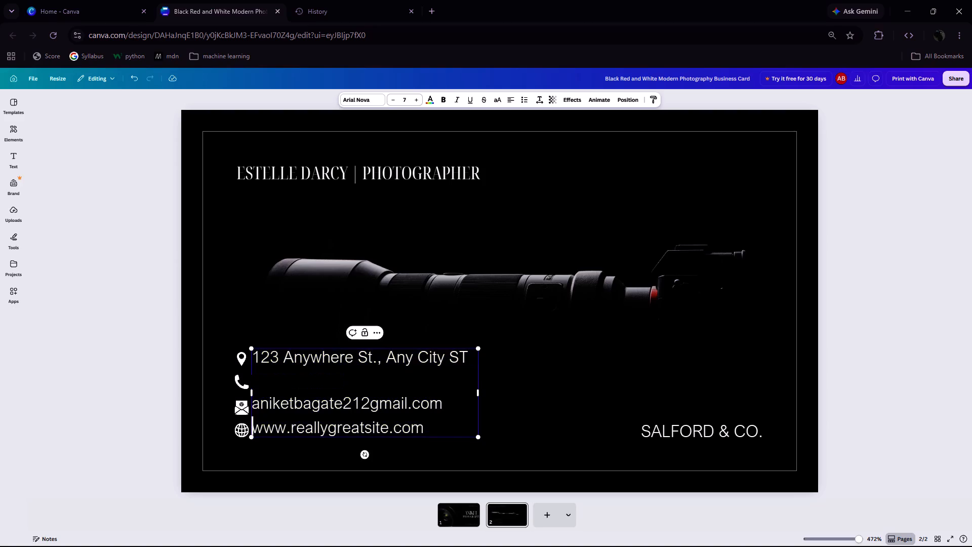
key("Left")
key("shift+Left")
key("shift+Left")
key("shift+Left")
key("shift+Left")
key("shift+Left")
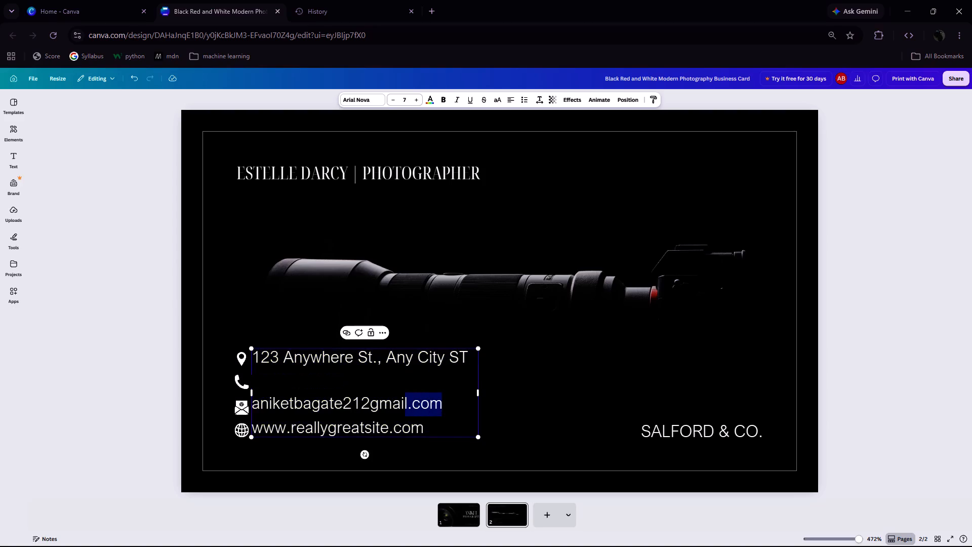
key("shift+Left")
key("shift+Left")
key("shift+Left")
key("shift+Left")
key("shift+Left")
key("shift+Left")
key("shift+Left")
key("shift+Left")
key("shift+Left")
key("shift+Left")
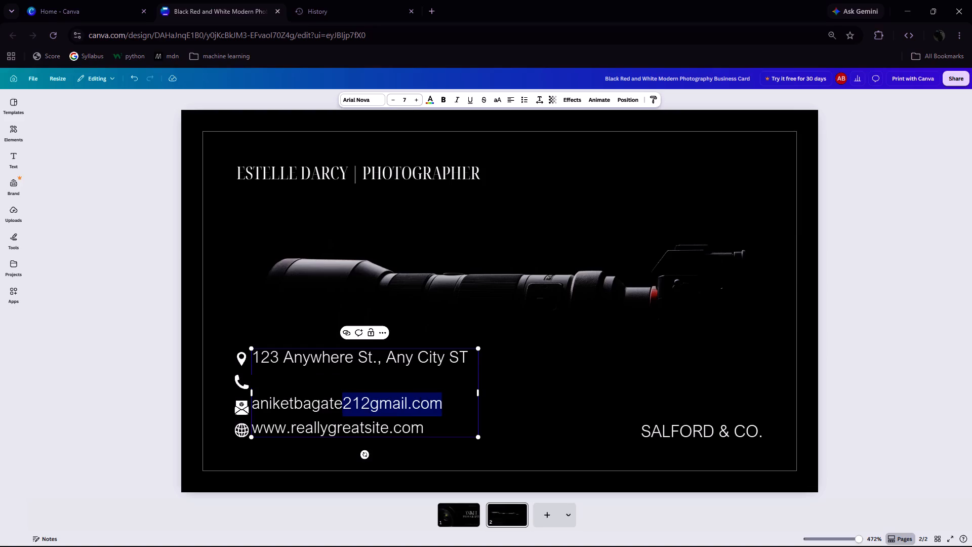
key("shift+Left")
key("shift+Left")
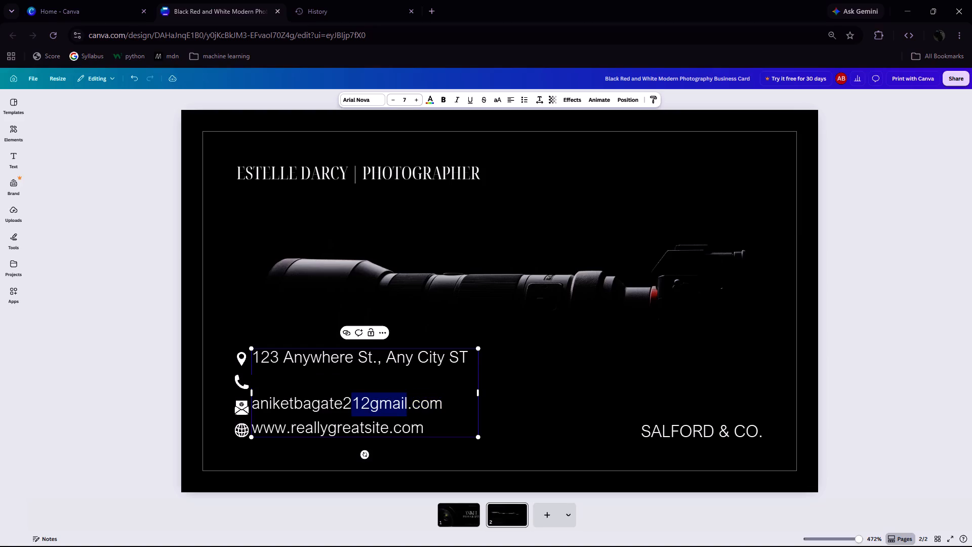
Replace the website line in the back page's contact details with a copy of the email address line.
left_click(442, 407)
key("shift+Left")
key("shift+Left")
key("shift+Left")
key("shift+Left")
key("shift+Left")
key("shift+Left")
key("shift+Left")
key("shift+Left")
key("shift+Left")
key("shift+Left")
key("shift+Left")
key("shift+Left")
key("shift+Left")
key("shift+Left")
key("shift+Left")
key("shift+Left")
key("shift+Left")
key("shift+Left")
key("shift+Left")
key("shift+Left")
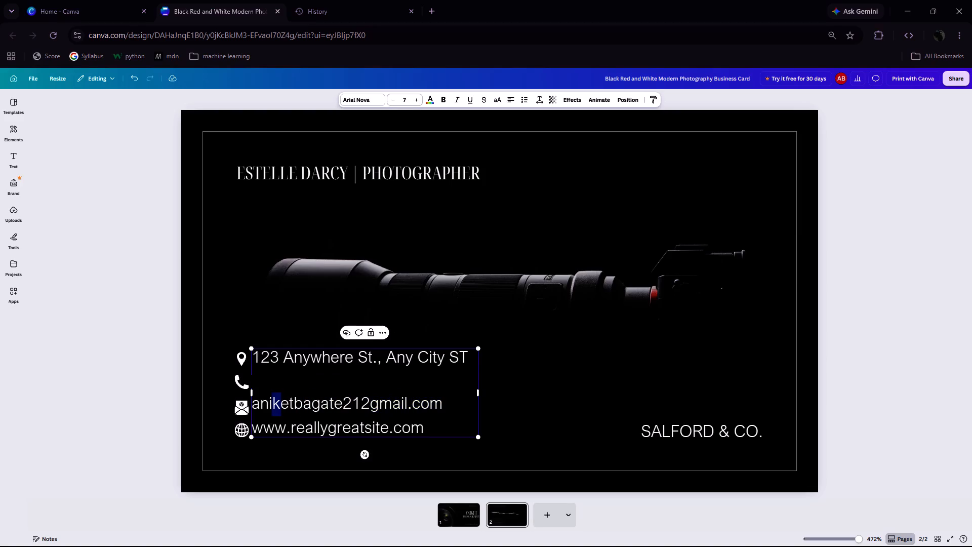
double_click(443, 407)
triple_click(443, 407)
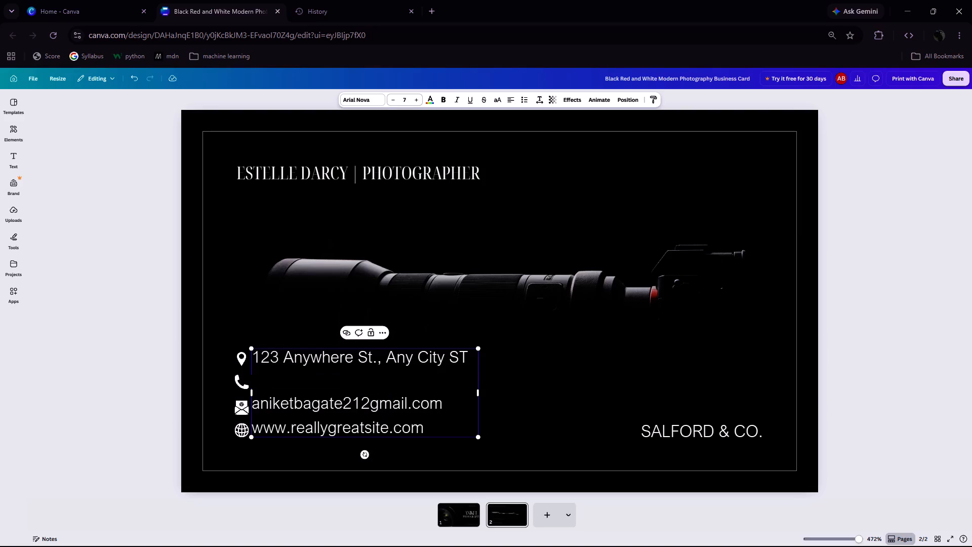
left_click(443, 407)
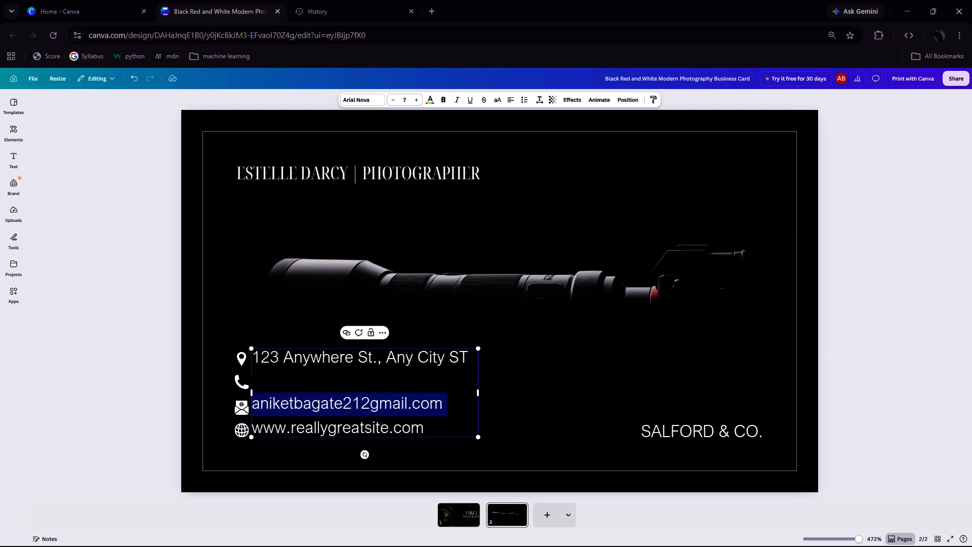
key("ctrl+c")
left_click(444, 432)
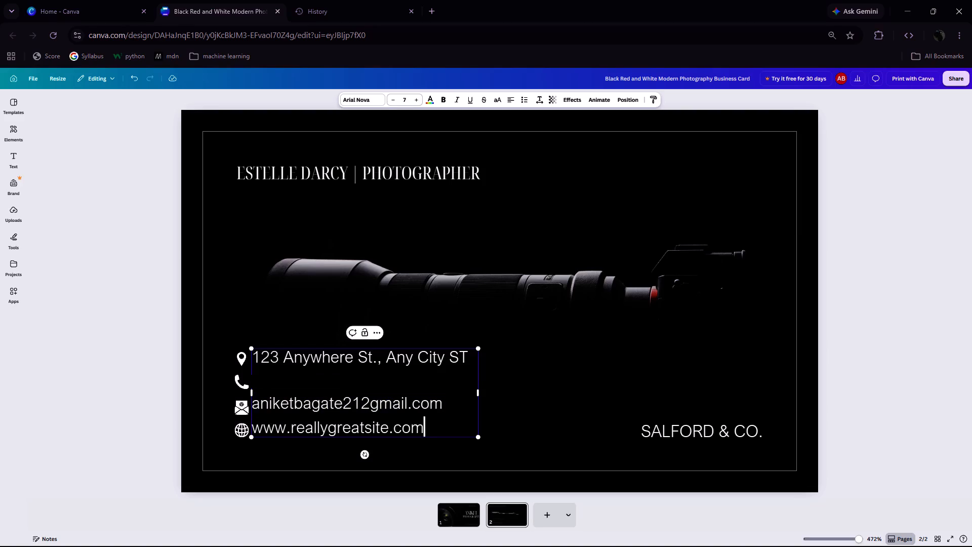
key("BackSpace")
key("BackSpace")
key("BackSpace")
key("BackSpace")
key("BackSpace")
key("BackSpace")
key("BackSpace")
key("BackSpace")
key("BackSpace")
key("BackSpace")
key("BackSpace")
key("BackSpace")
key("BackSpace")
key("BackSpace")
key("BackSpace")
key("BackSpace")
key("BackSpace")
key("BackSpace")
key("BackSpace")
key("BackSpace")
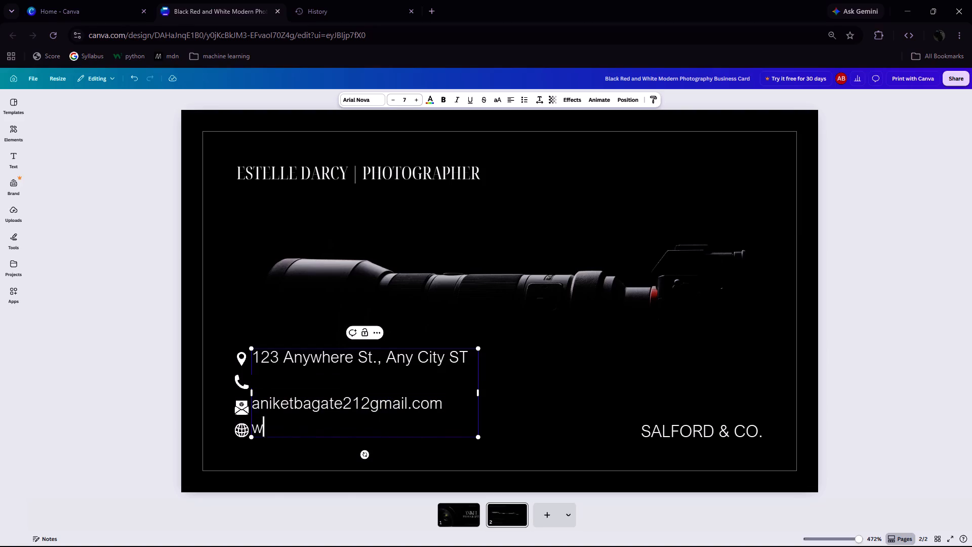
key("Return")
key("ctrl+v")
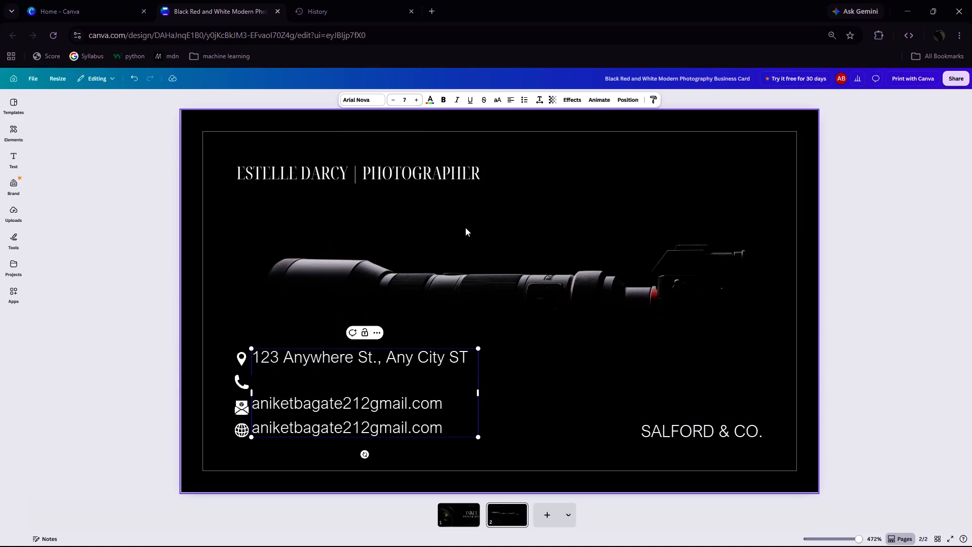
On the front page, apply the Typewriter animation to the "SALFORD & CO." text.
left_click(448, 177)
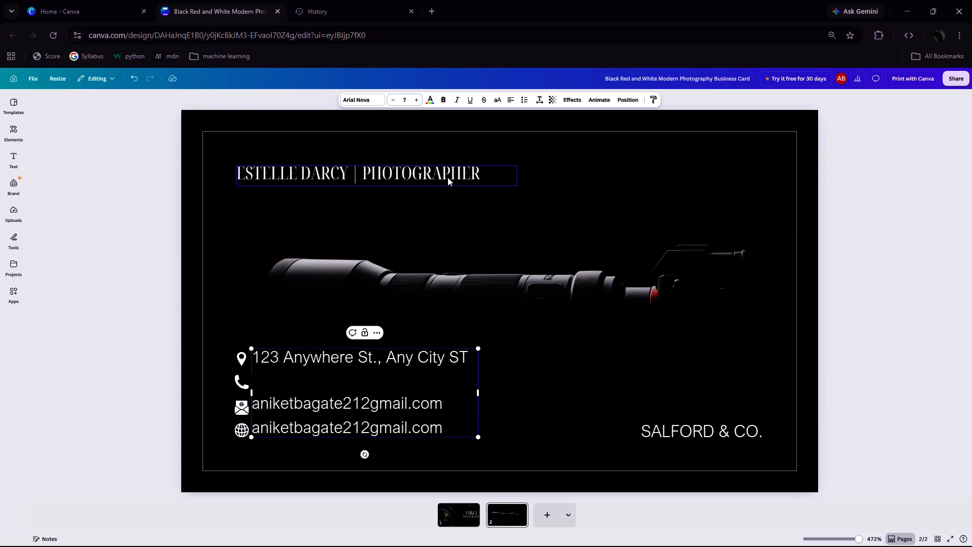
scroll(349, 275, "up", 1)
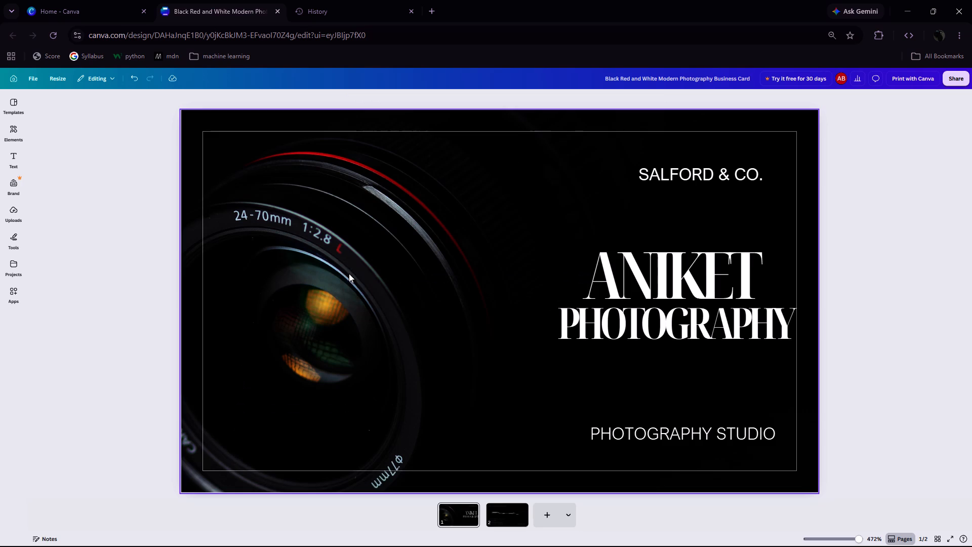
left_click(722, 177)
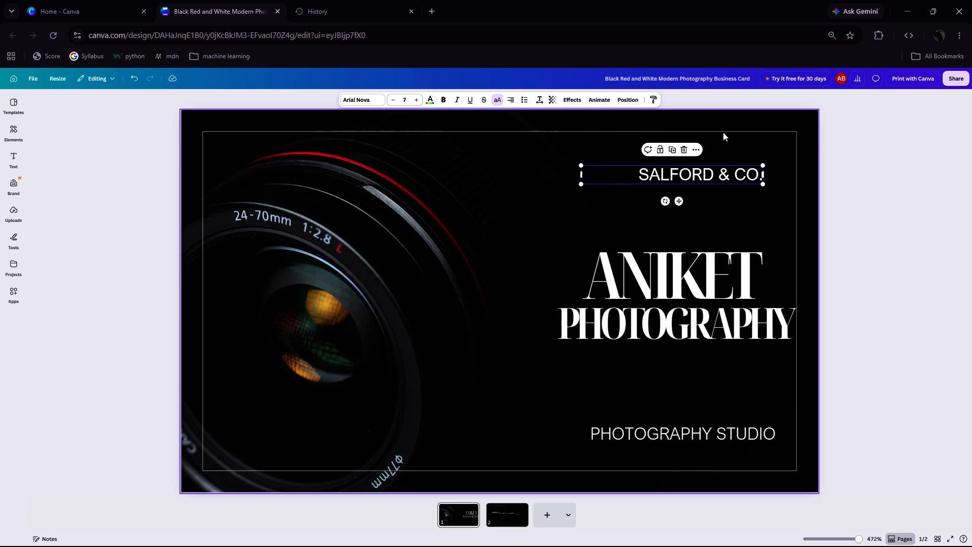
left_click(606, 101)
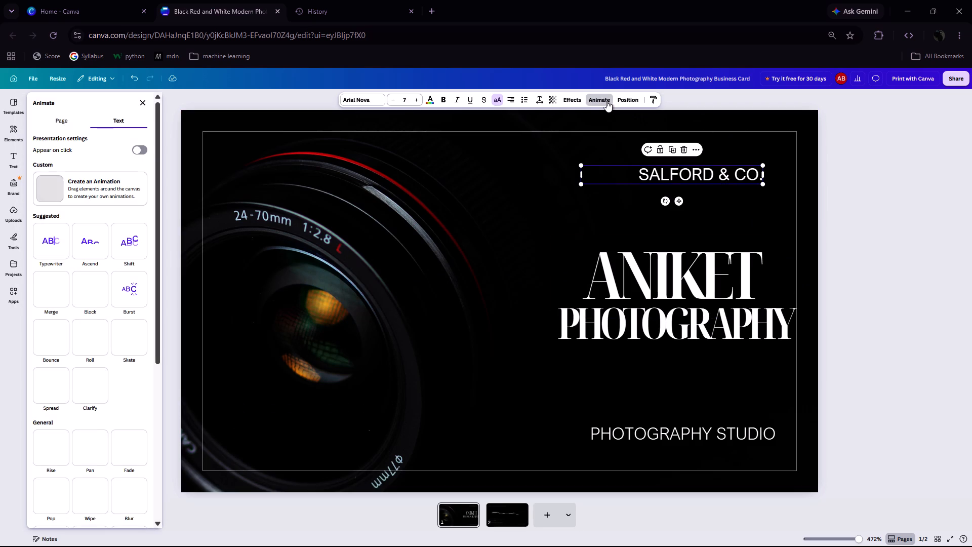
left_click(45, 245)
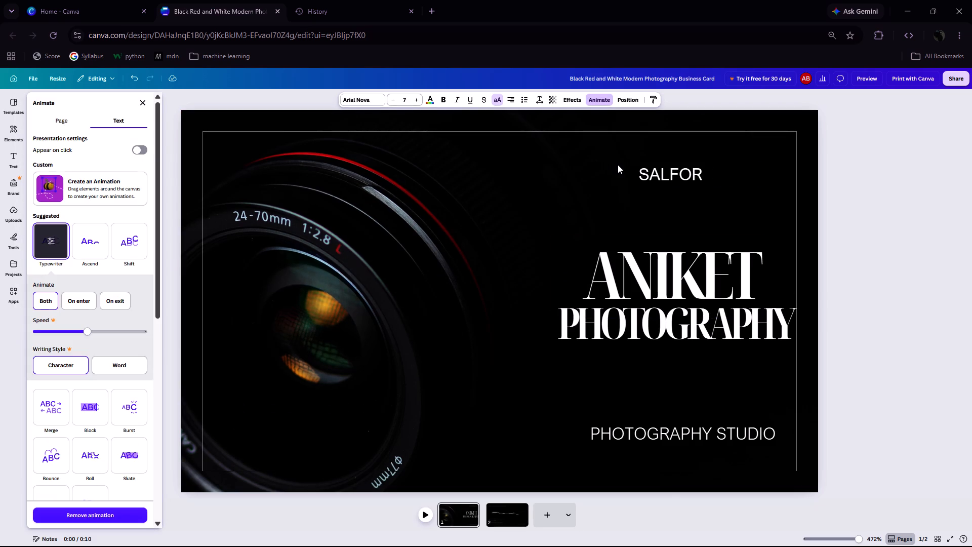
Apply the Roll animation to the "ANIKET" heading on the front page.
left_click(652, 263)
left_click(49, 346)
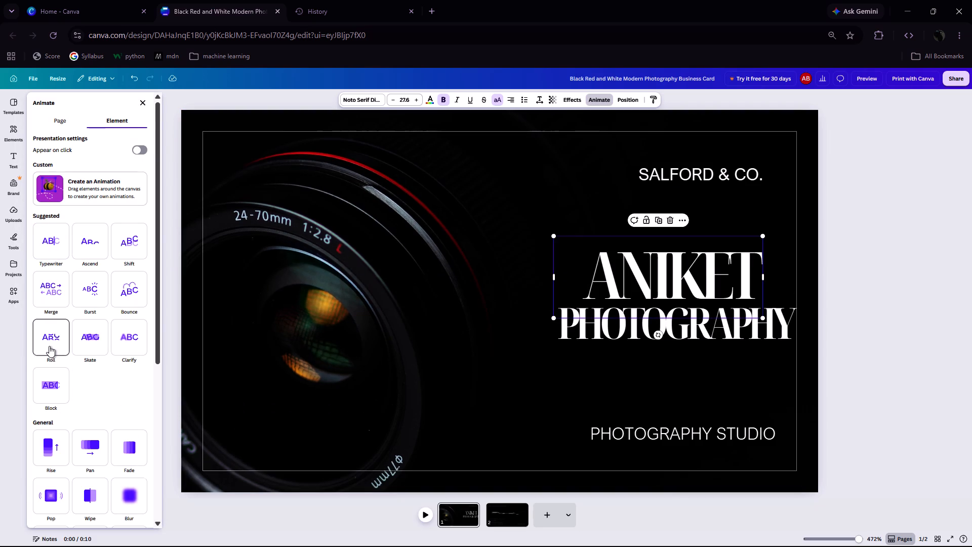
Apply the Bounce animation to the "PHOTOGRAPHY" heading beneath "ANIKET".
left_click(649, 331)
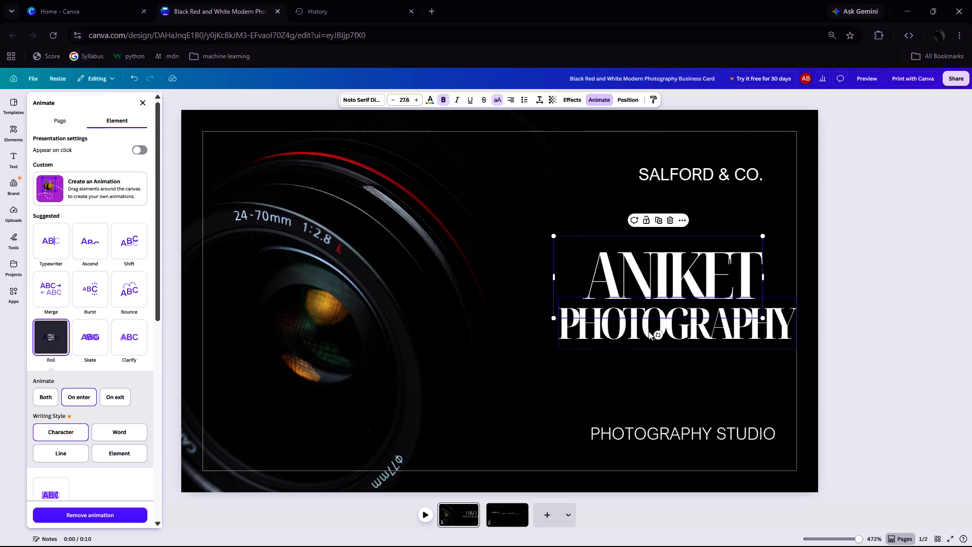
left_click(126, 289)
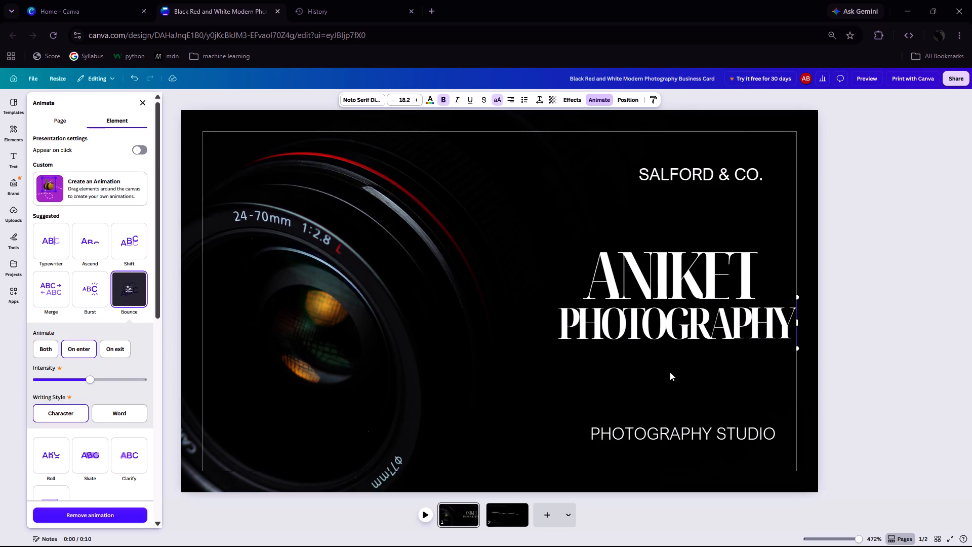
Try the Merge and Block animations on the "PHOTOGRAPHY STUDIO" text and settle on Burst.
left_click(686, 436)
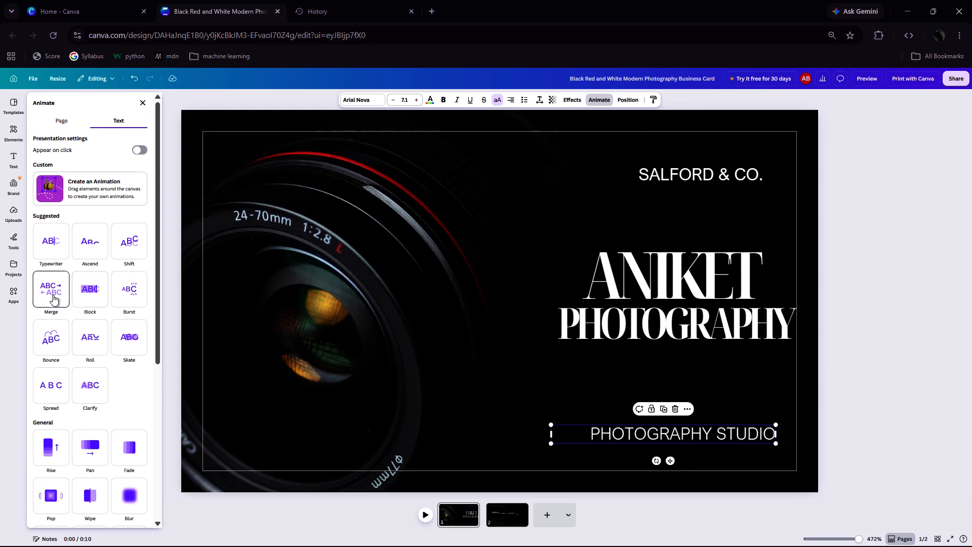
left_click(53, 295)
left_click(77, 296)
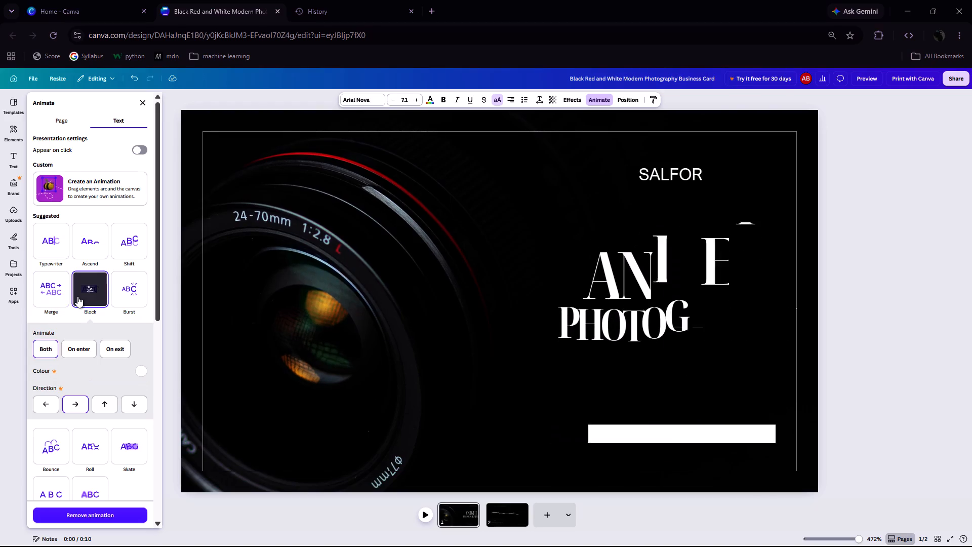
left_click(128, 292)
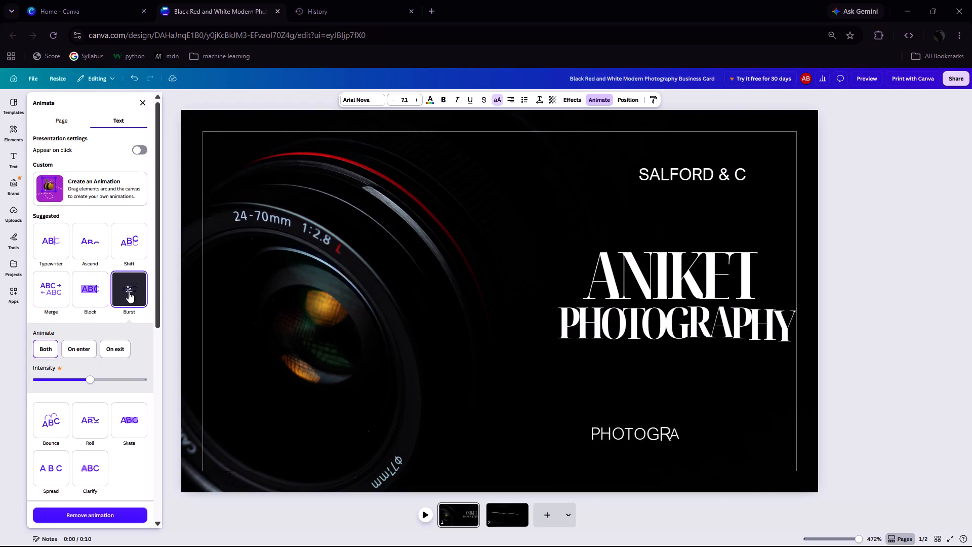
On the back page, apply the Skate animation to the "ESTELLE DARCY | PHOTOGRAPHER" heading.
scroll(276, 289, "down", 2)
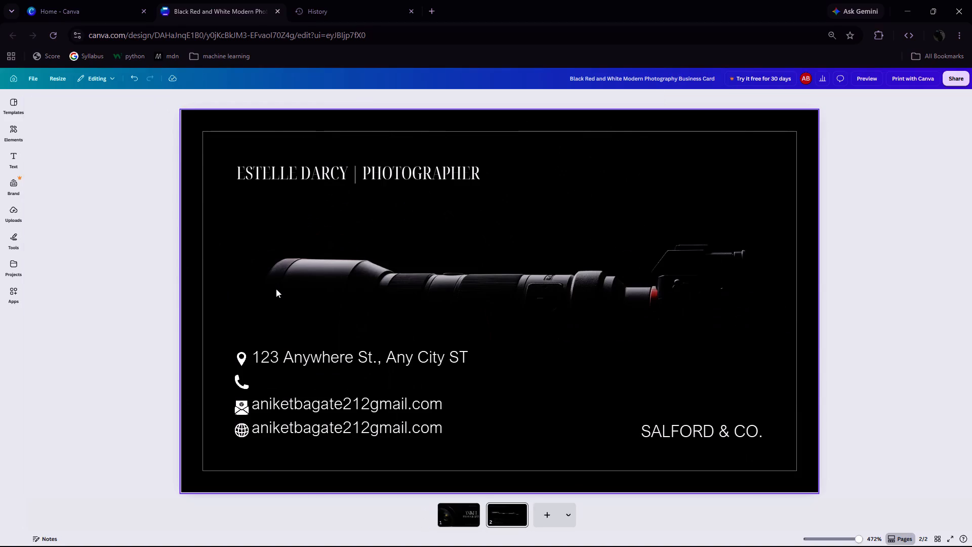
triple_click(314, 169)
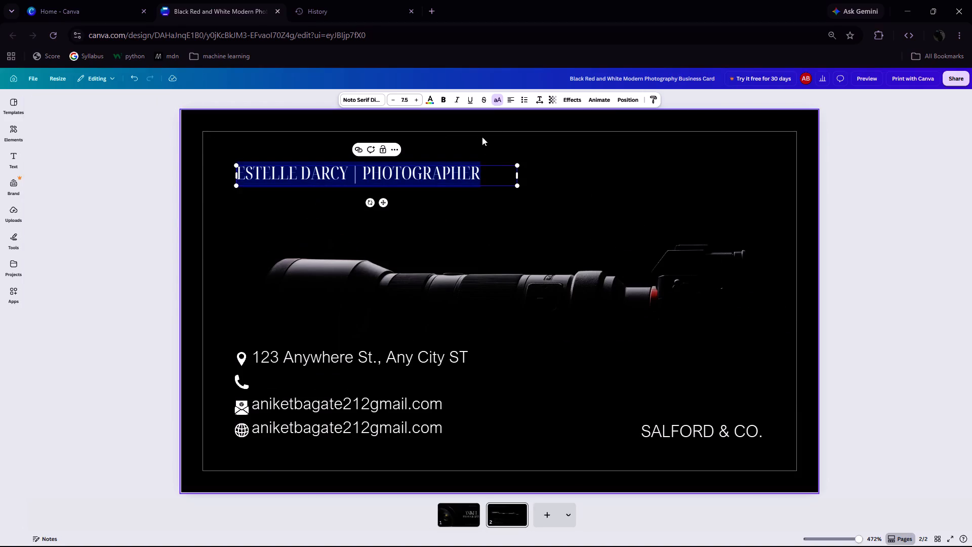
left_click(606, 104)
scroll(132, 383, "down", 7)
scroll(131, 379, "up", 4)
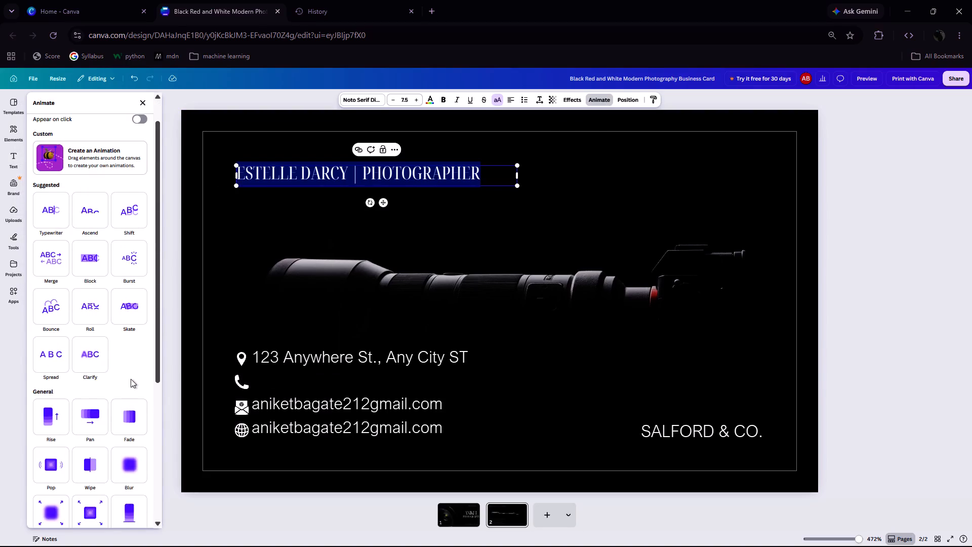
scroll(113, 296, "down", 1)
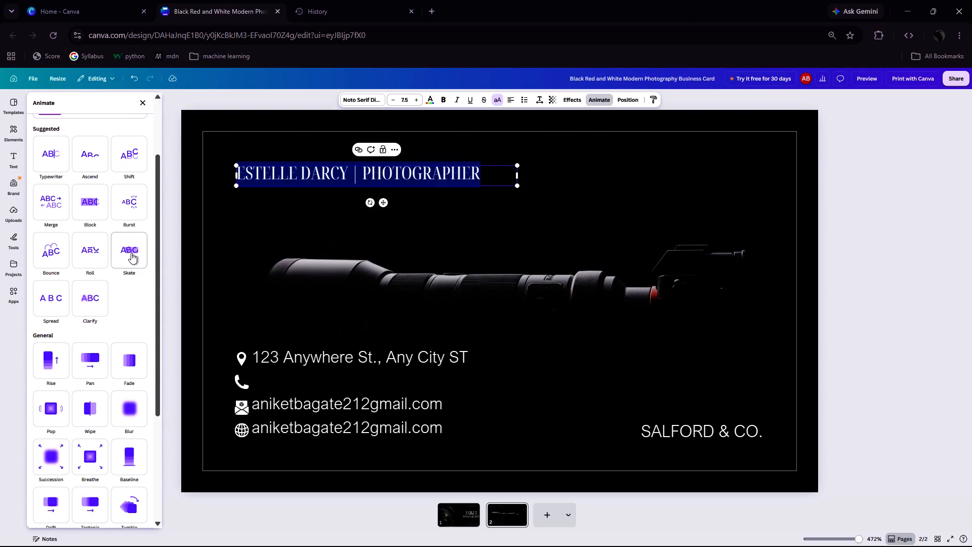
left_click(131, 250)
Apply the Bounce animation to the whole contact details text on the back page.
left_click(356, 356)
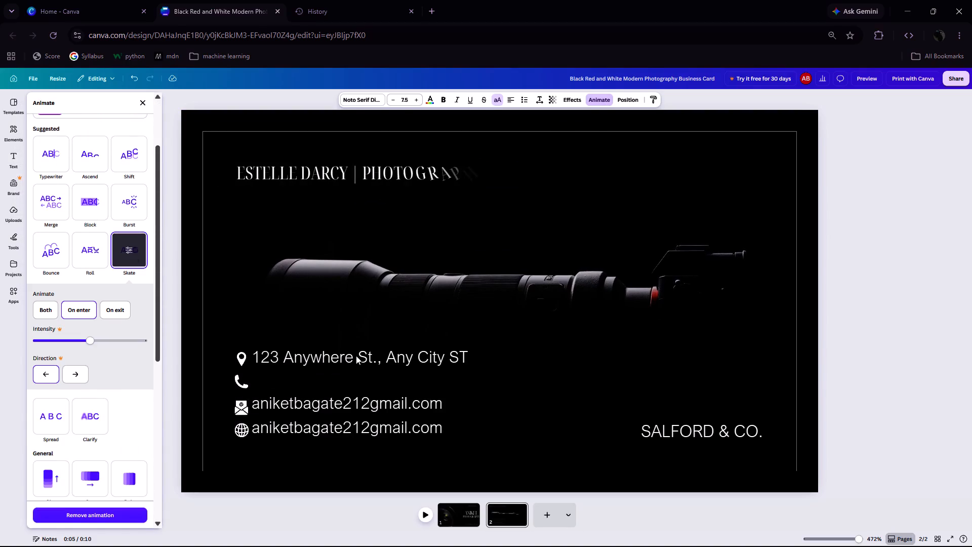
left_click(356, 356)
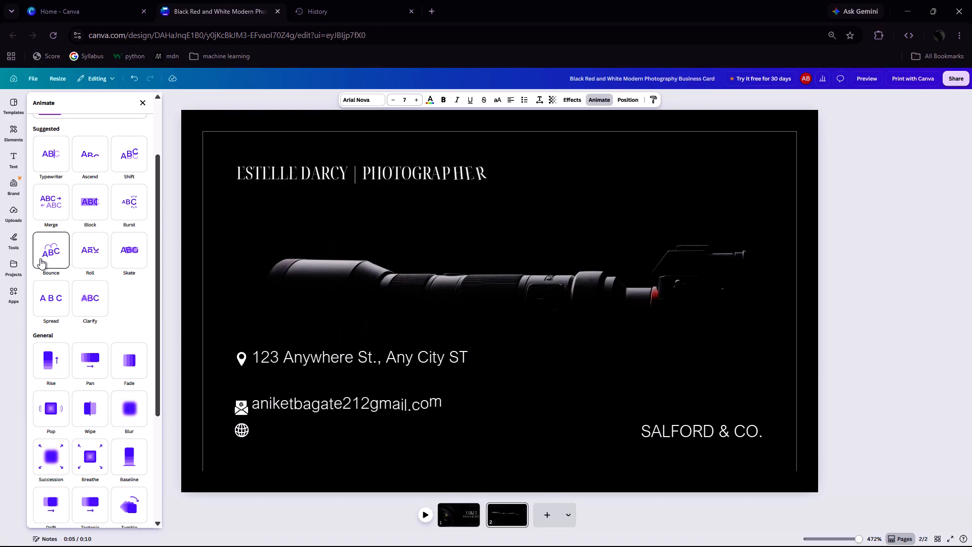
triple_click(286, 374)
double_click(286, 374)
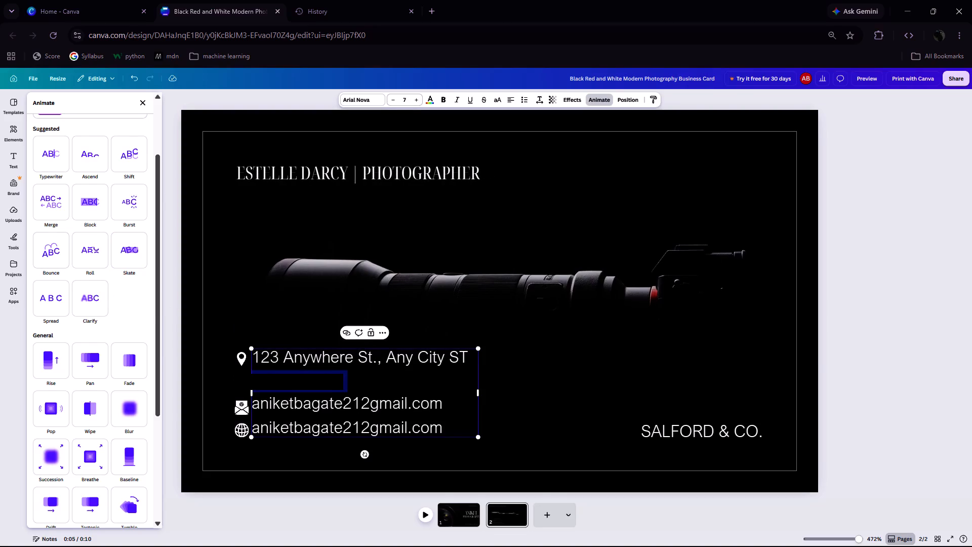
triple_click(450, 434)
right_click(449, 433)
left_click(449, 432)
left_click(449, 427)
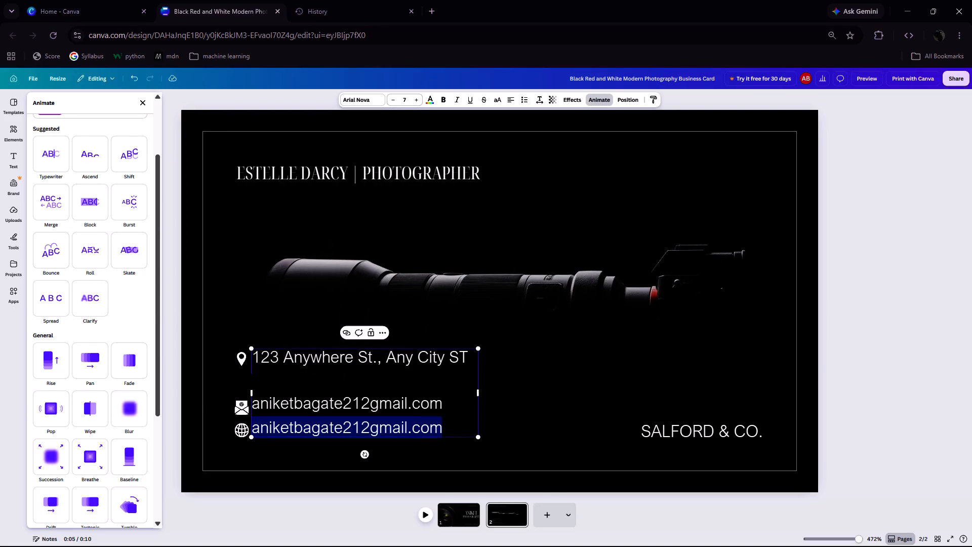
triple_click(449, 424)
triple_click(450, 425)
left_click(450, 425)
key("ctrl+a")
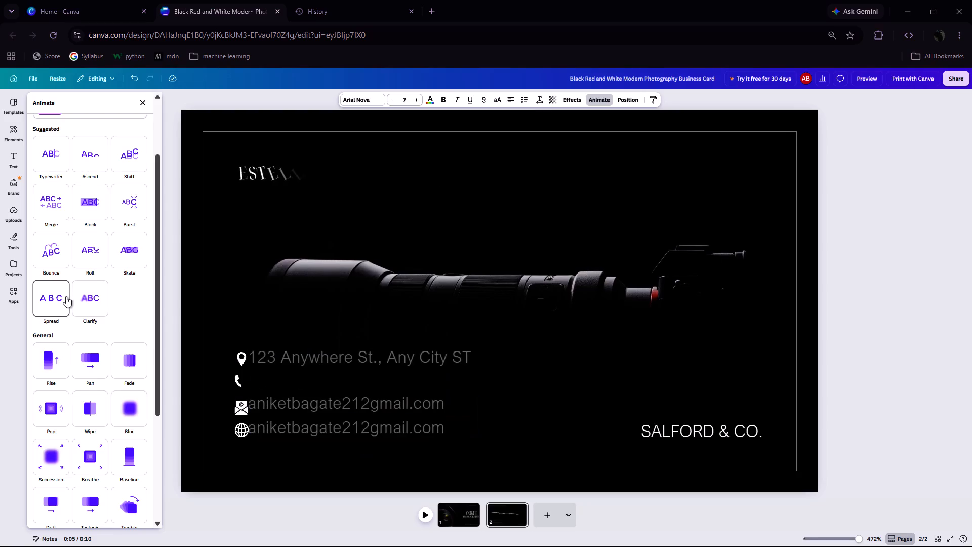
left_click(52, 264)
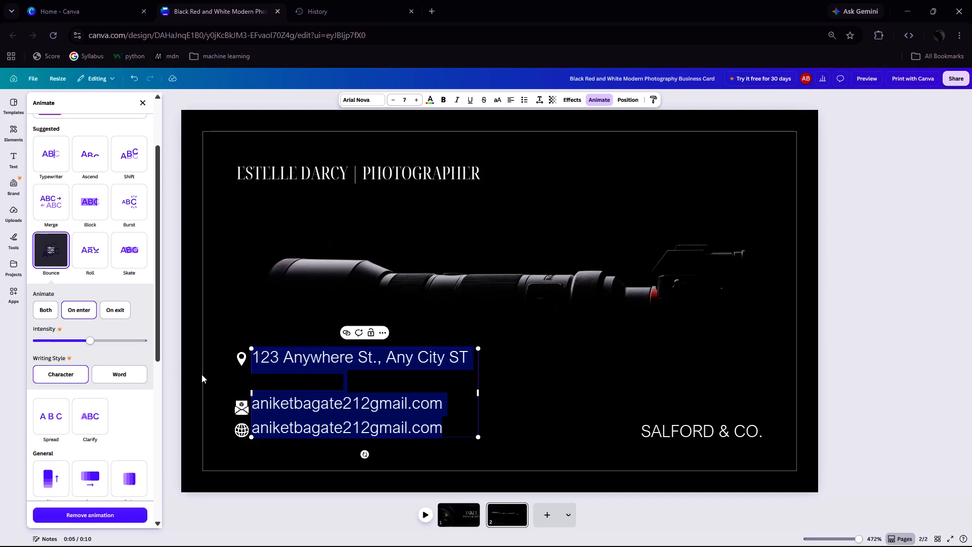
Preview the Rise animation on the phone icon beside the back page's contact details.
left_click(237, 372)
left_click(241, 381)
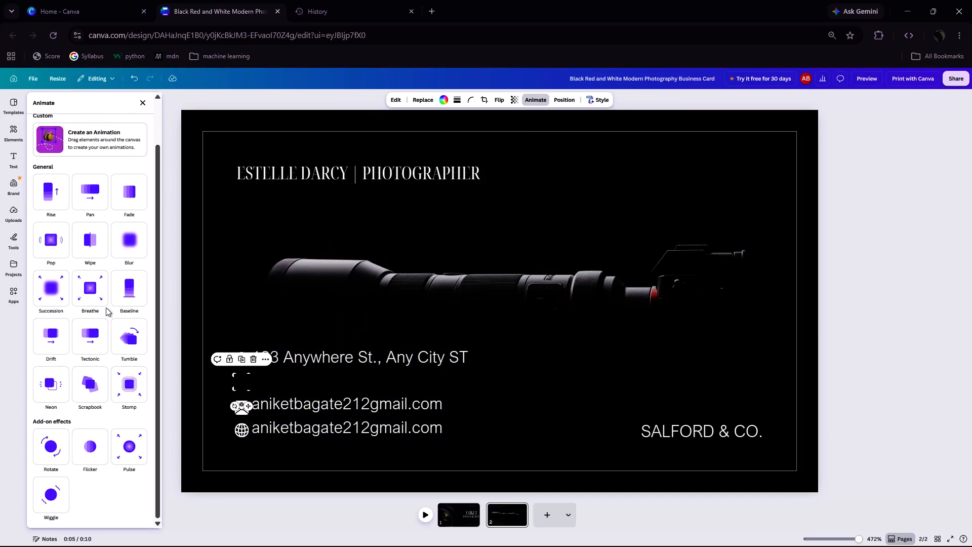
scroll(63, 233, "up", 3)
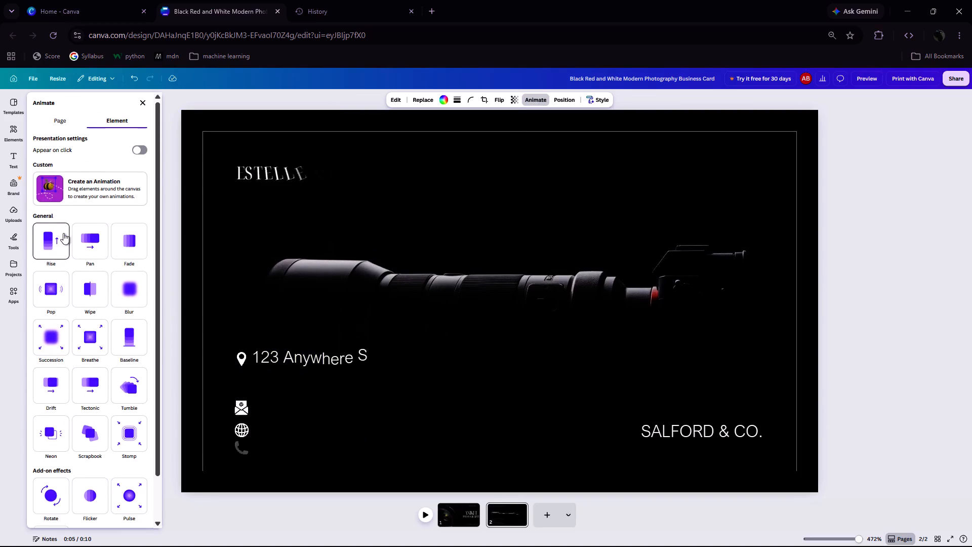
scroll(63, 233, "up", 1)
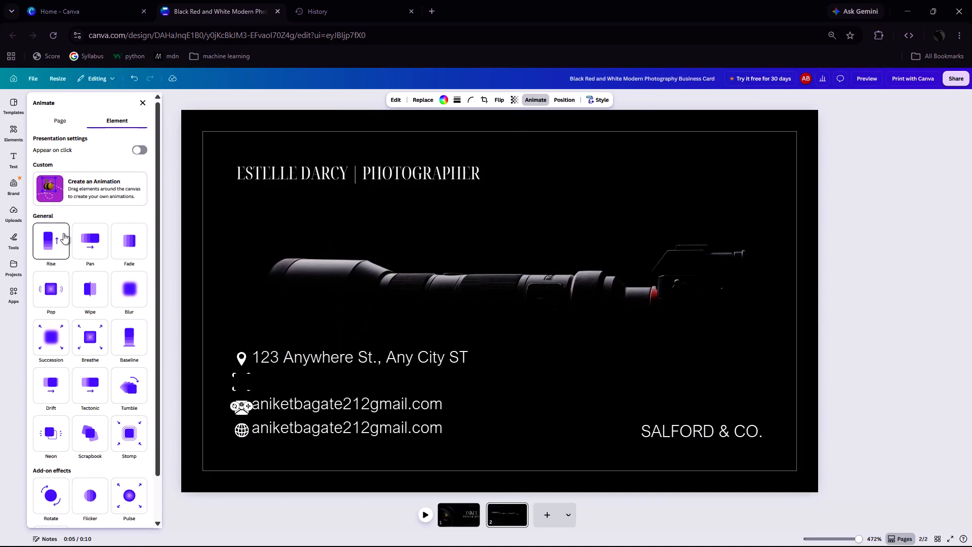
double_click(321, 379)
left_click(530, 437)
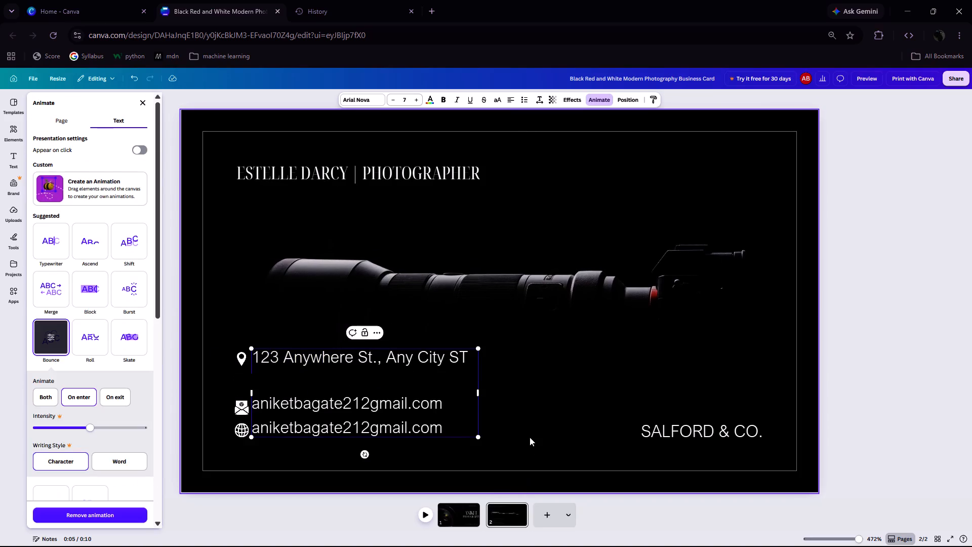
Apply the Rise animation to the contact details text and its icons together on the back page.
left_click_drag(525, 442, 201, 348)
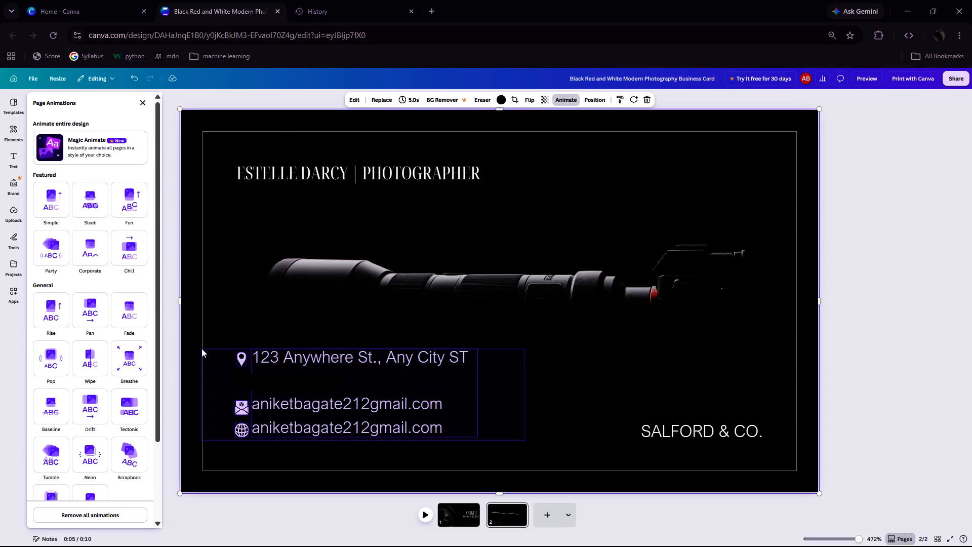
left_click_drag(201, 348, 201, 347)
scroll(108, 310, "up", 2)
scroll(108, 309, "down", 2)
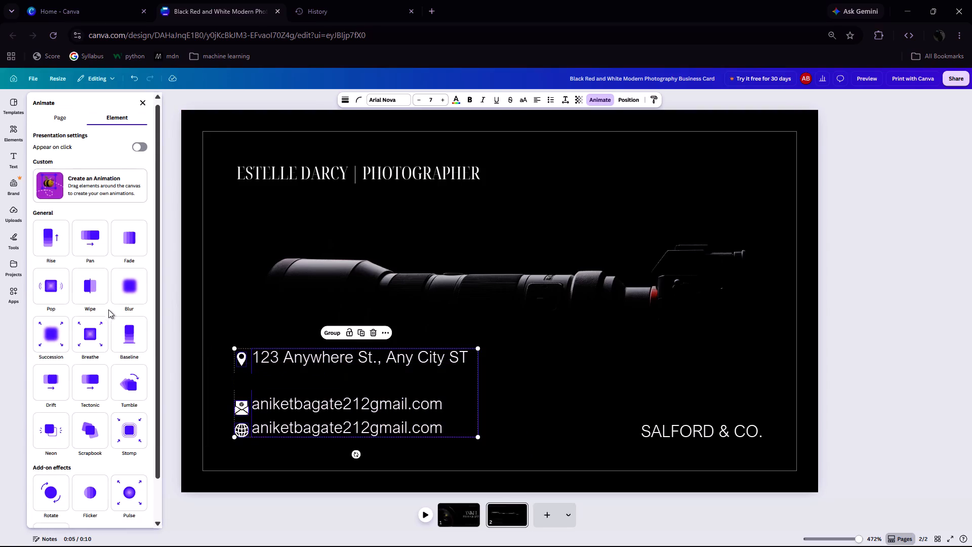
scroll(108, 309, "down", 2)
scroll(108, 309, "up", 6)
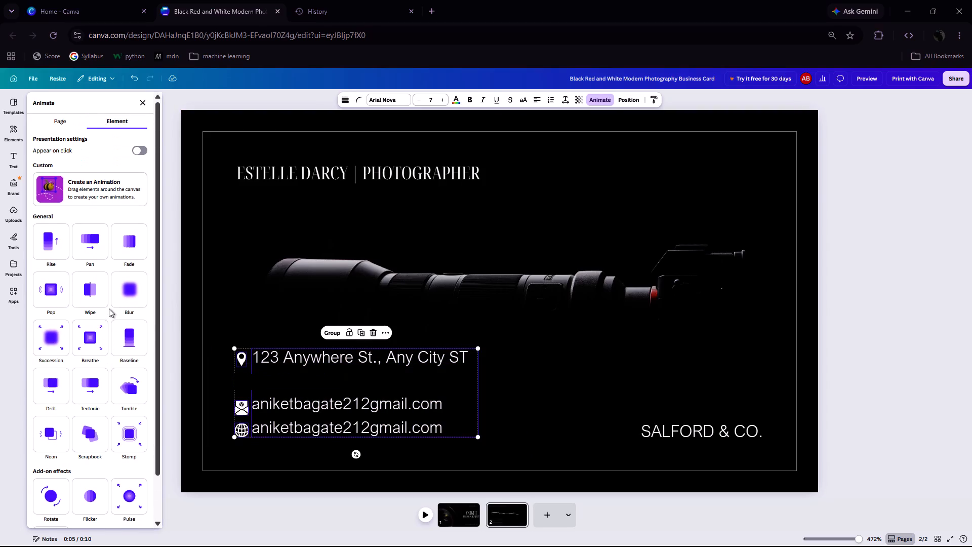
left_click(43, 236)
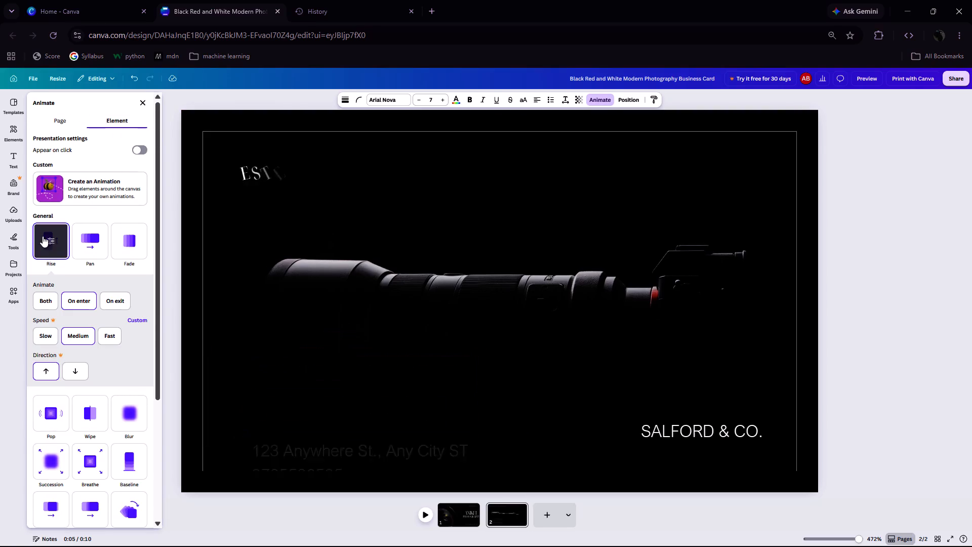
Apply the Photo Flow page animation to the back page.
left_click(313, 399)
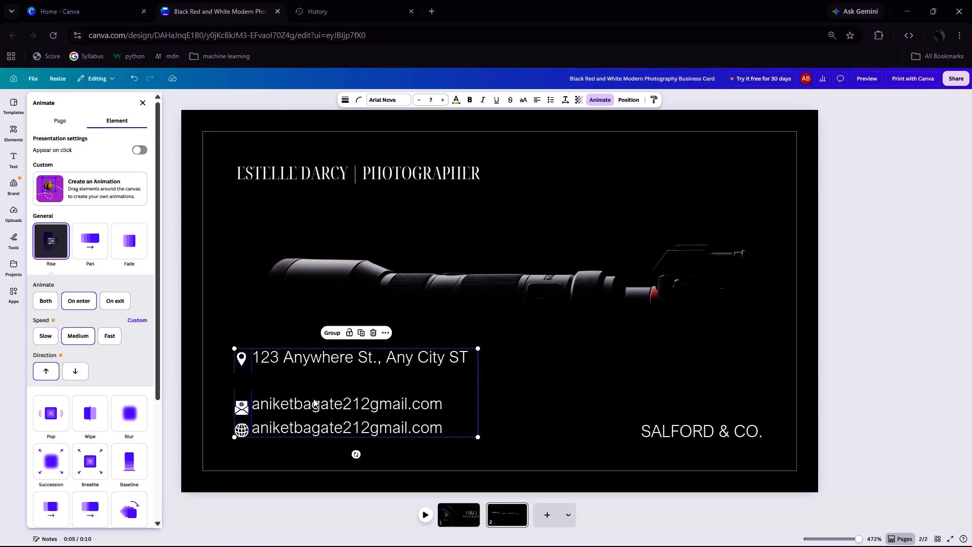
triple_click(313, 399)
left_click(313, 399)
left_click(455, 432)
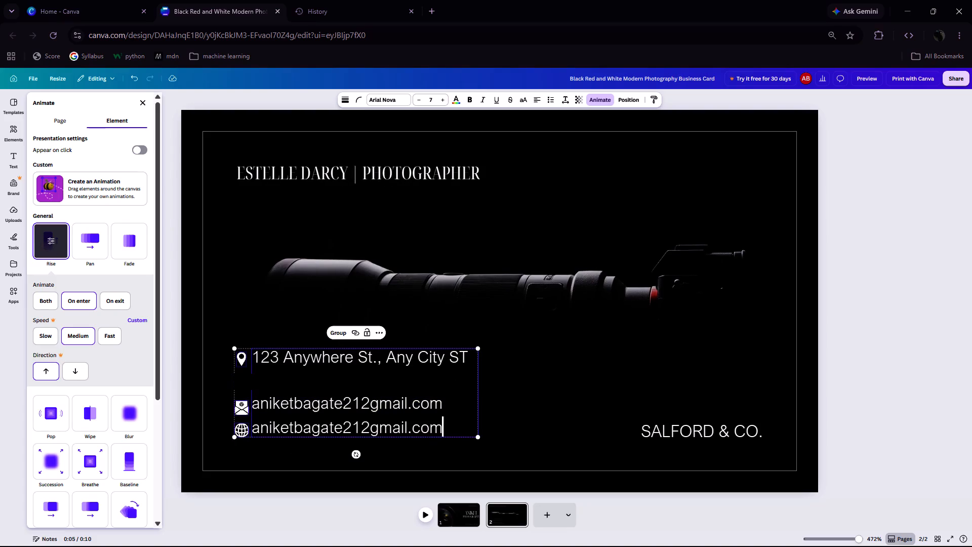
left_click_drag(455, 431, 260, 358)
scroll(136, 332, "up", 3)
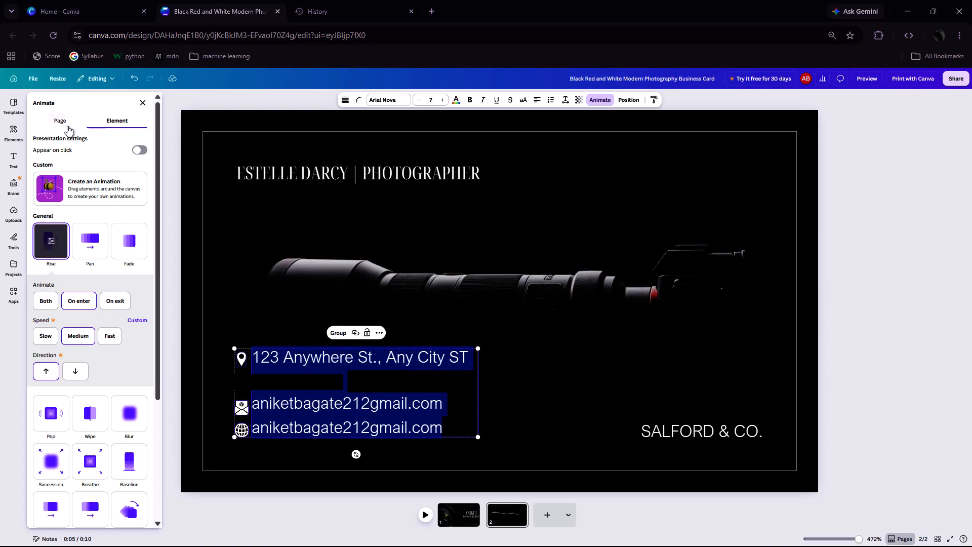
left_click(67, 126)
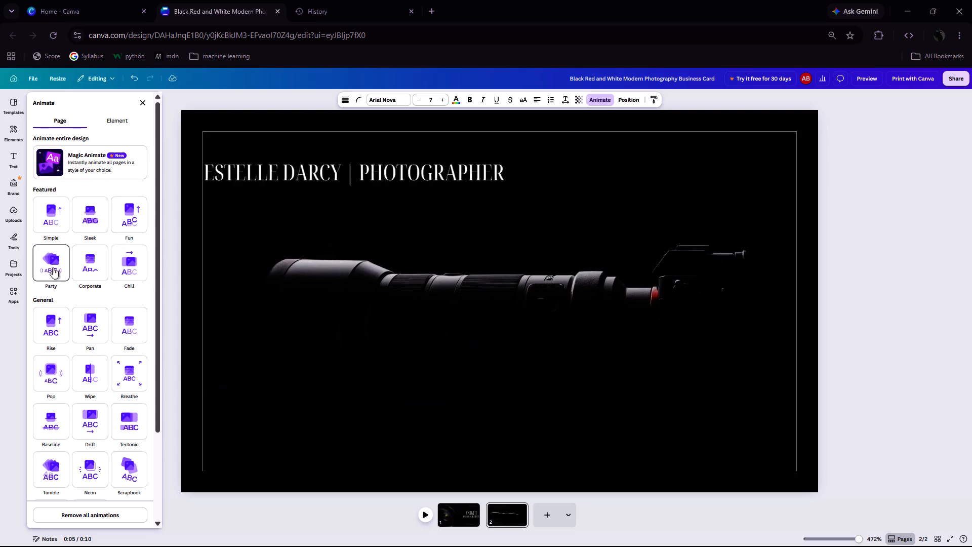
scroll(63, 398, "down", 1)
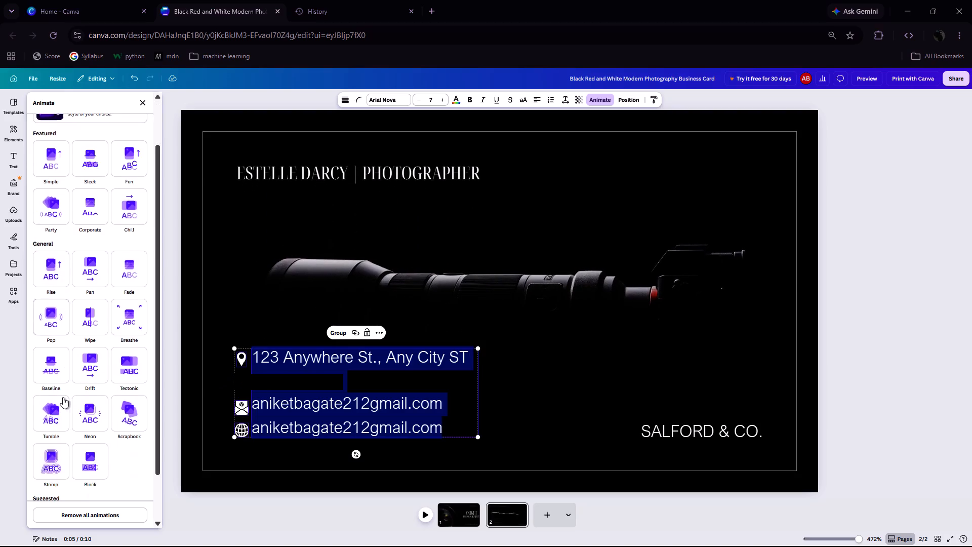
scroll(63, 397, "down", 1)
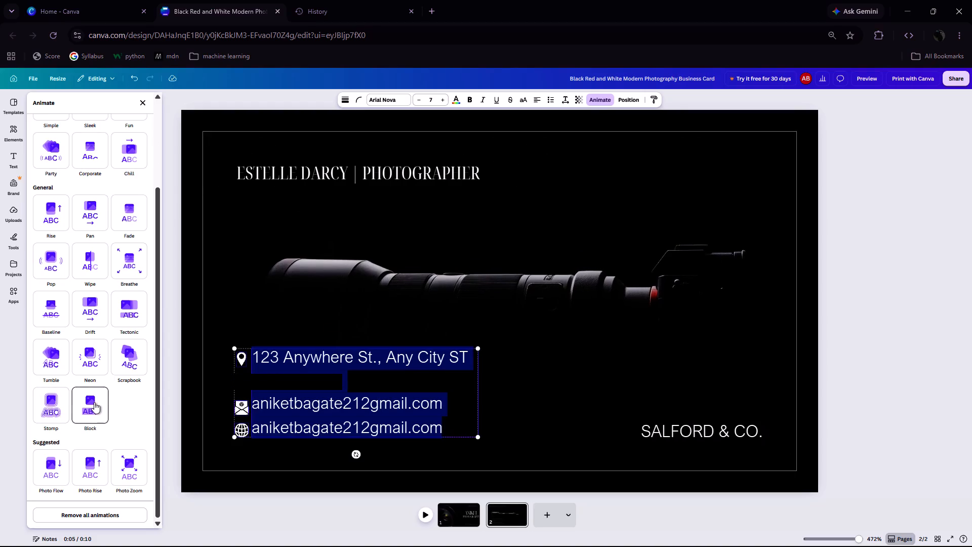
scroll(98, 404, "down", 4)
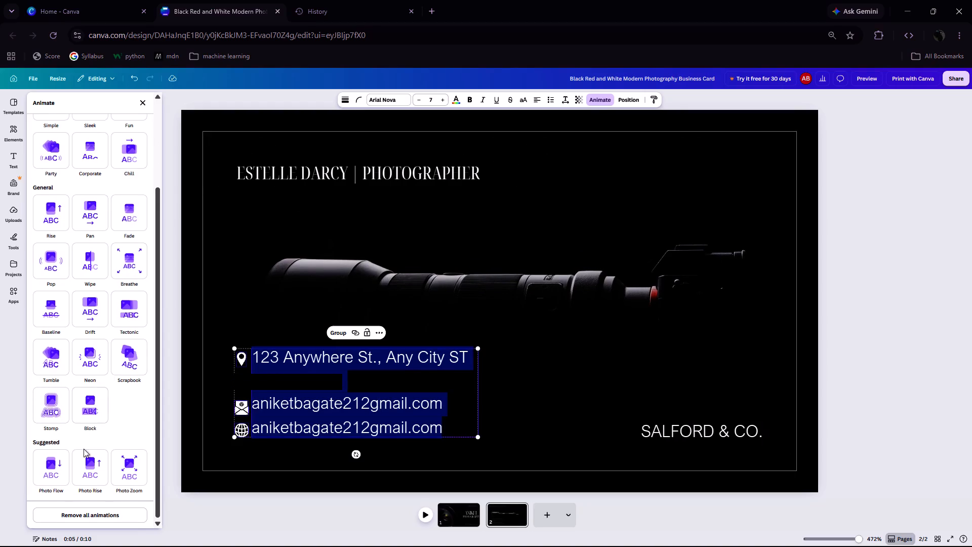
scroll(84, 449, "down", 2)
left_click(55, 457)
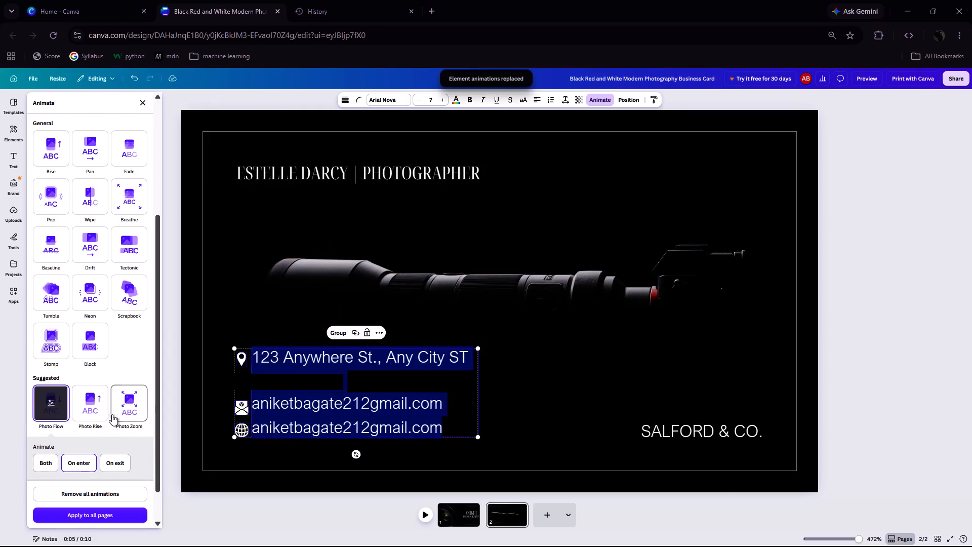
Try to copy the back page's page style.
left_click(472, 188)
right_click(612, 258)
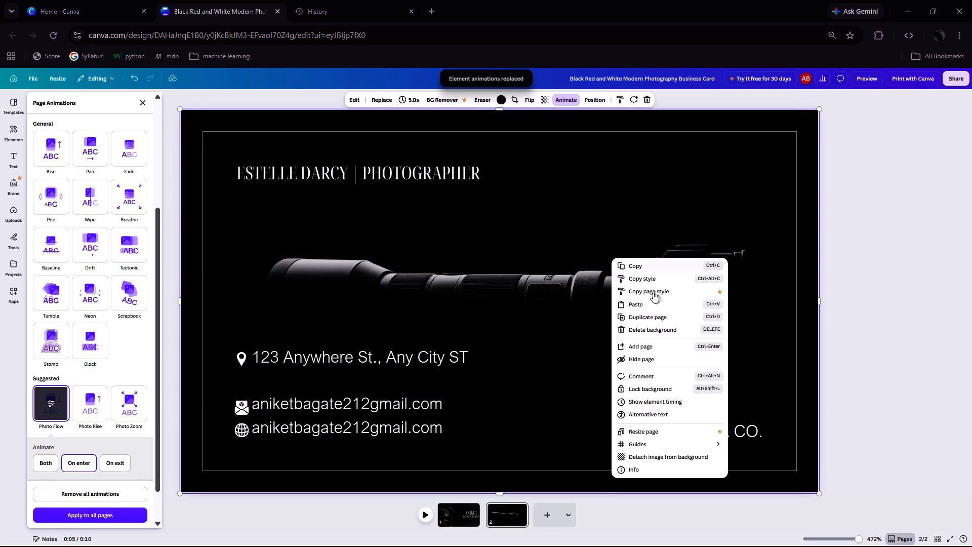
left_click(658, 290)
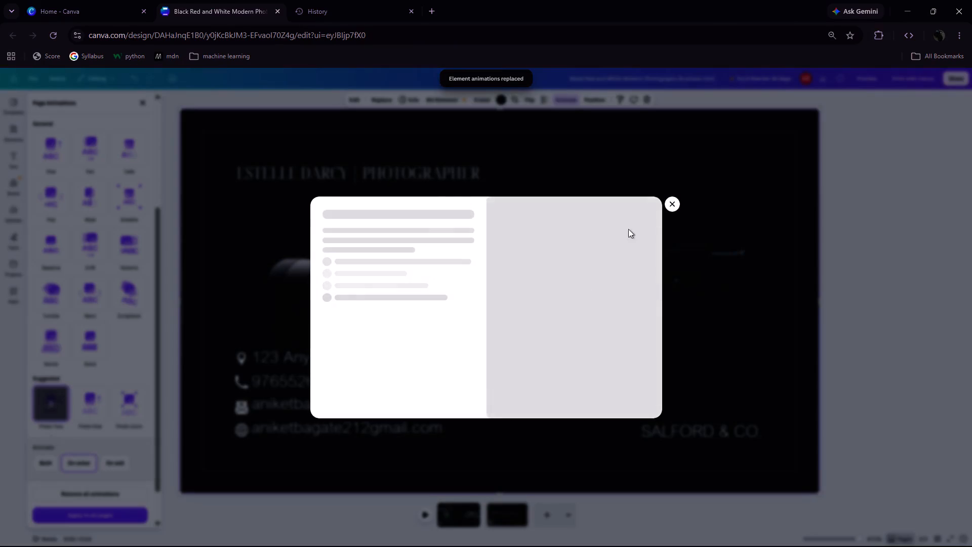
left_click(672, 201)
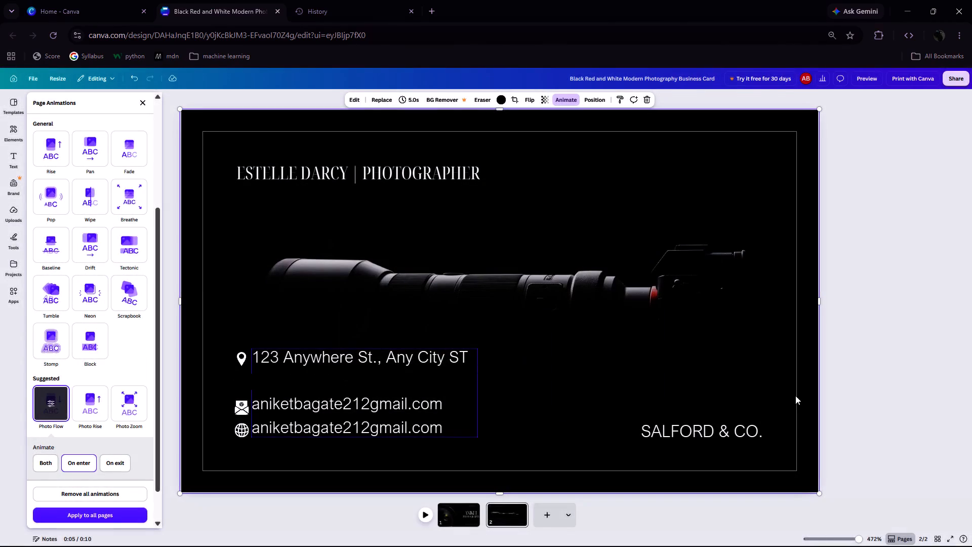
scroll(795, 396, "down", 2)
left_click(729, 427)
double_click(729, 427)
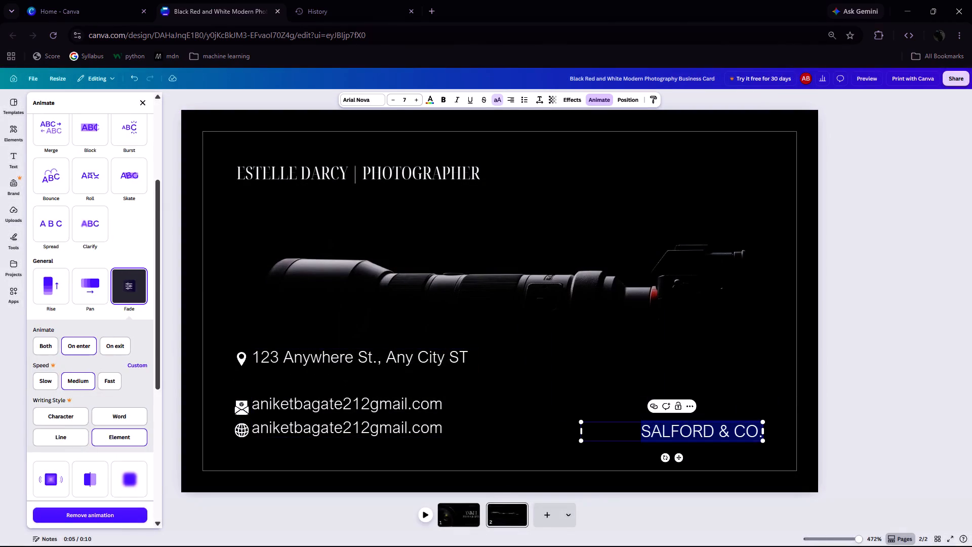
Reposition the back page's background camera photo within its crop, shifting it slightly up and to the left.
double_click(556, 301)
left_click_drag(402, 388, 397, 356)
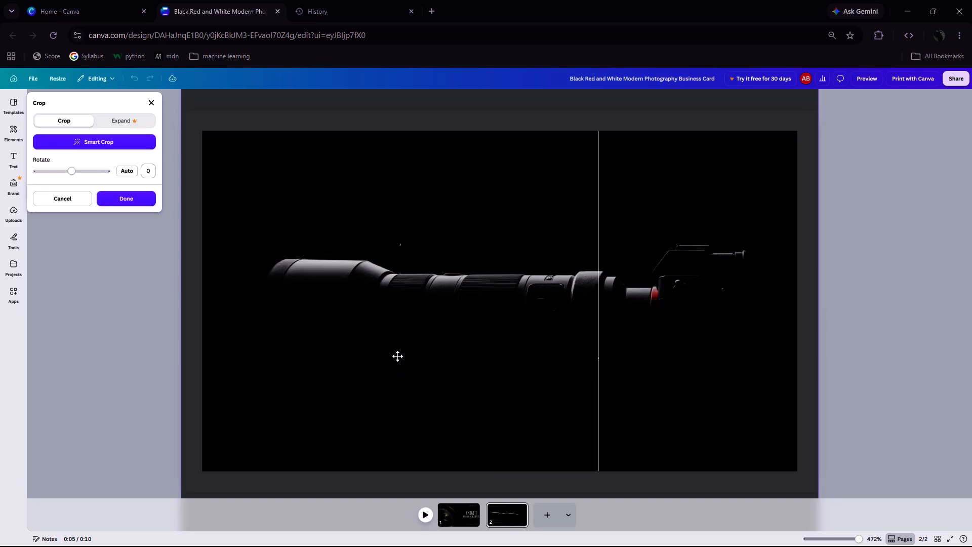
left_click_drag(397, 356, 393, 355)
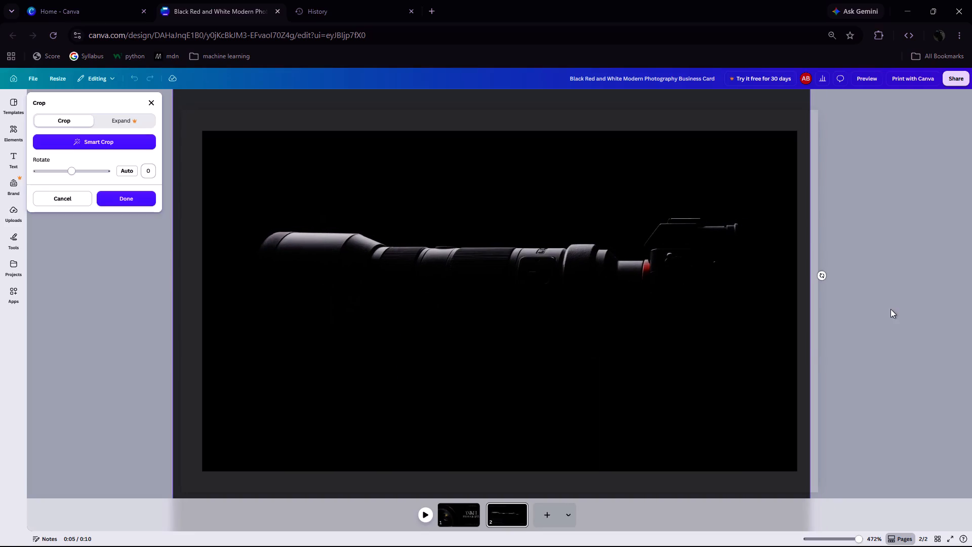
left_click(890, 309)
left_click_drag(522, 301, 524, 291)
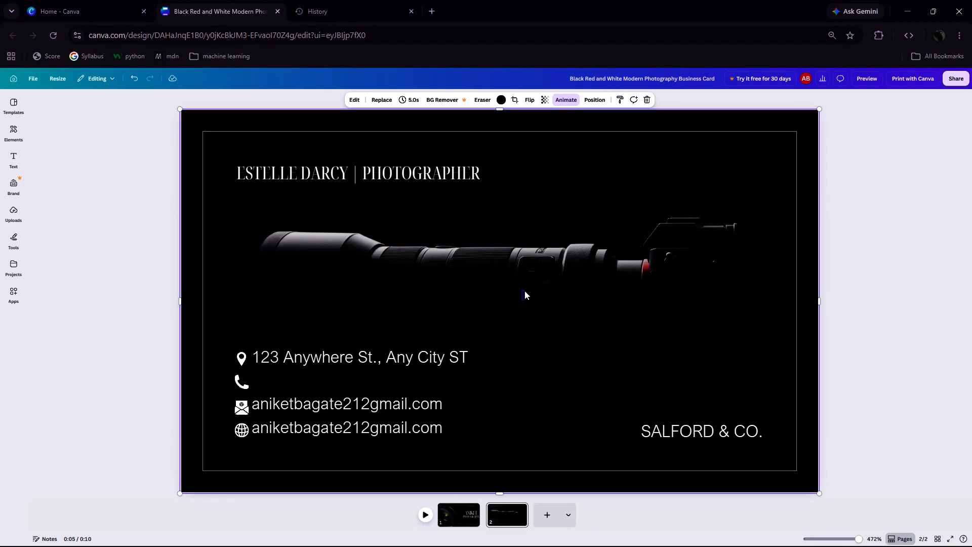
left_click_drag(524, 291, 532, 282)
left_click_drag(263, 208, 946, 310)
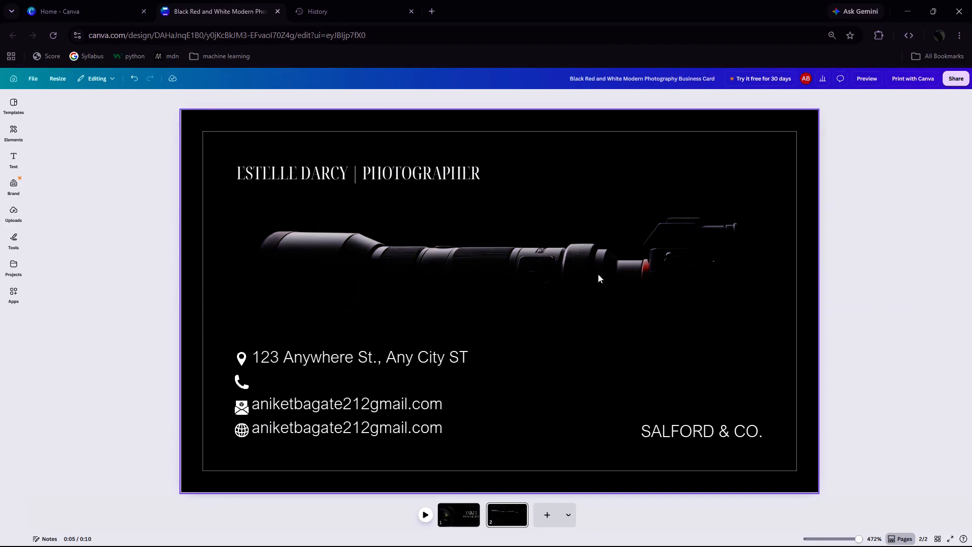
Go to the front page and look through the templates and elements libraries, ending in the Animations category.
left_click(471, 512)
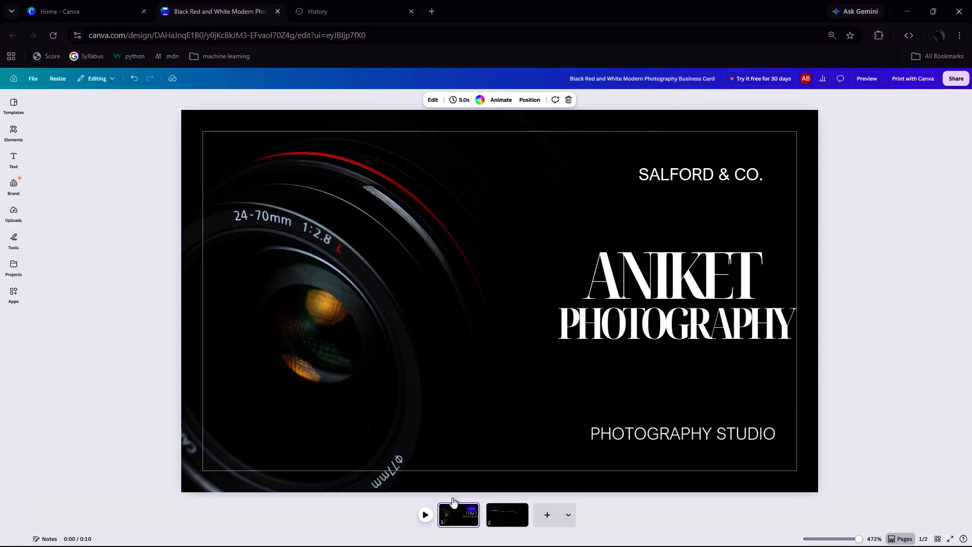
left_click(232, 386)
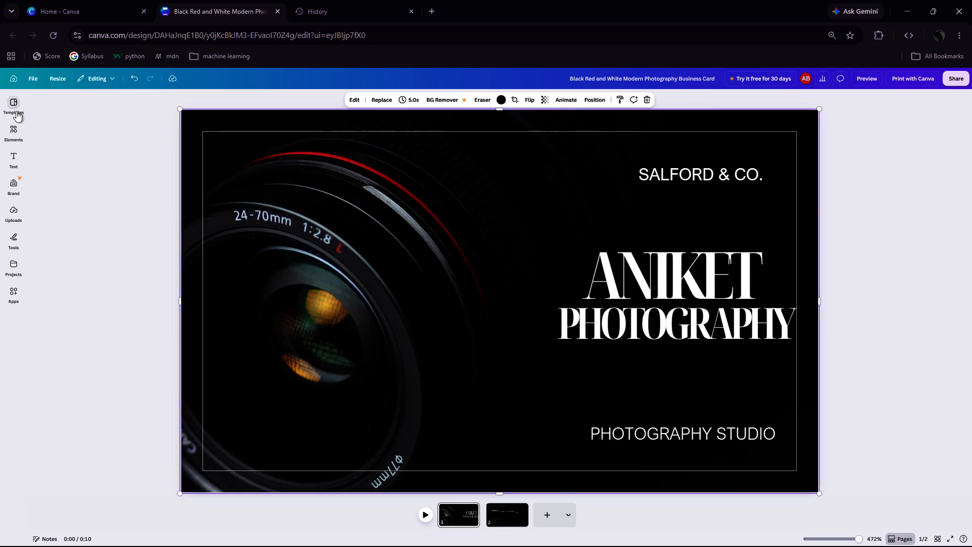
left_click(16, 111)
left_click(15, 126)
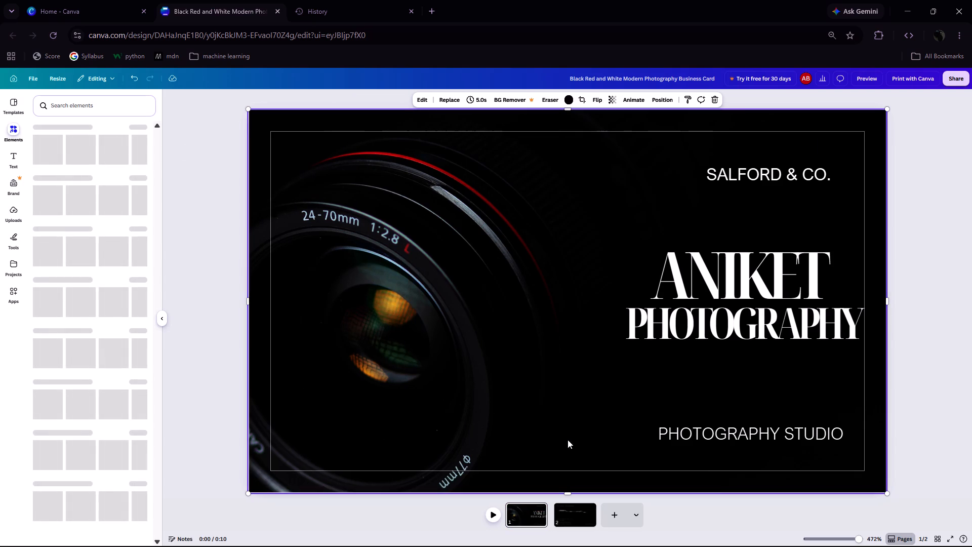
left_click(24, 103)
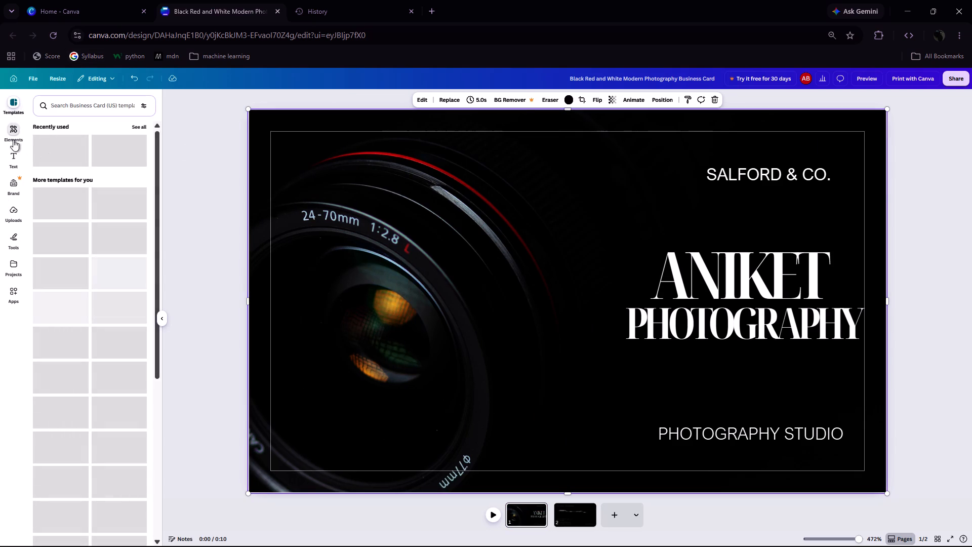
left_click(13, 140)
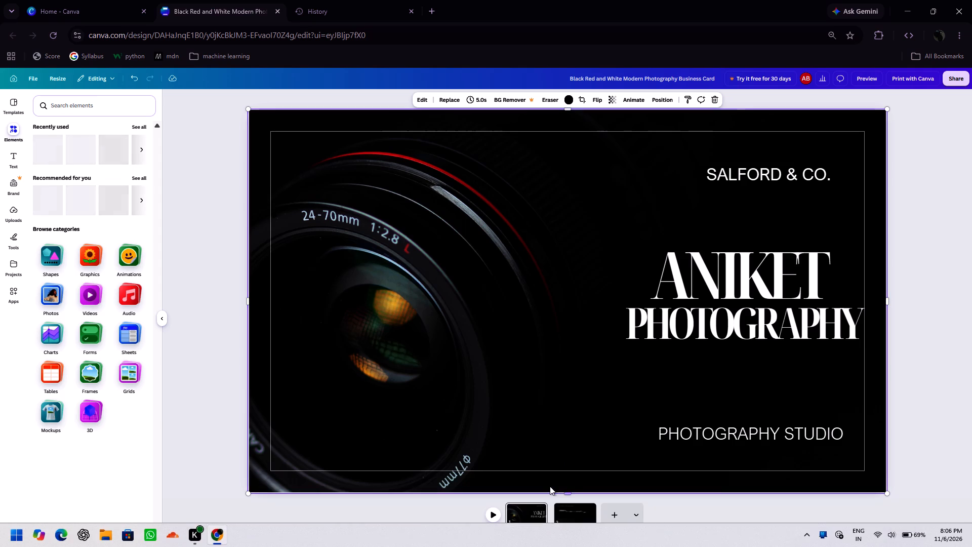
left_click(534, 260)
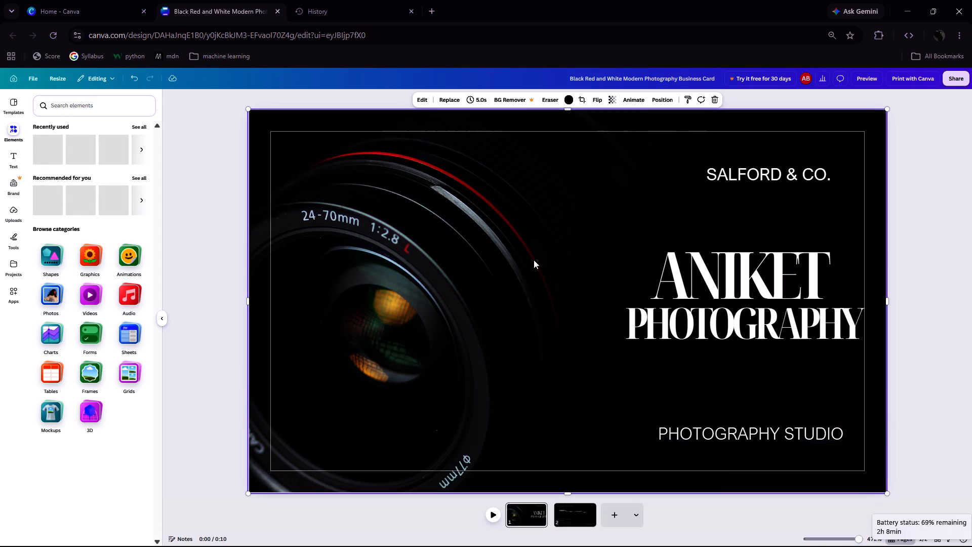
left_click(146, 265)
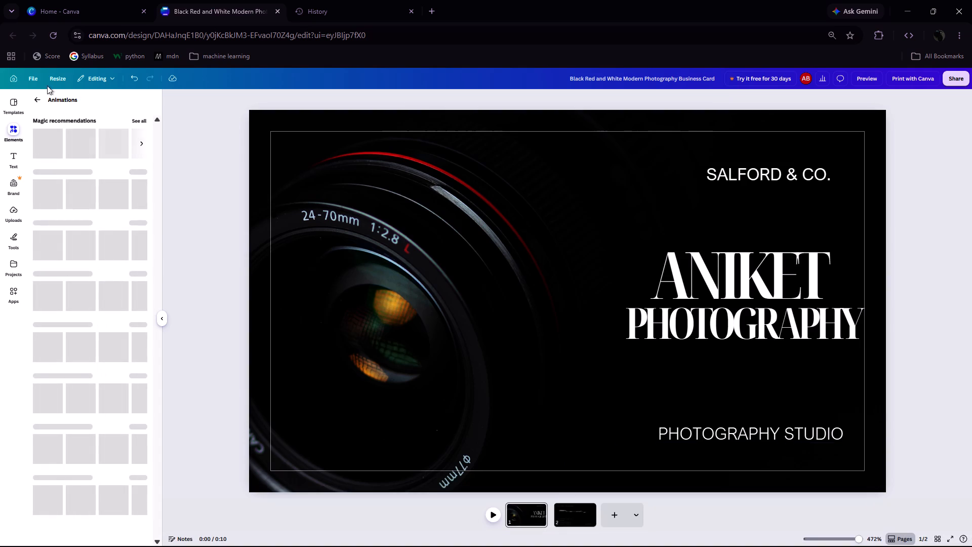
Close the template preview left open on the Canva home page and return to the business card design.
left_click(10, 34)
left_click(87, 3)
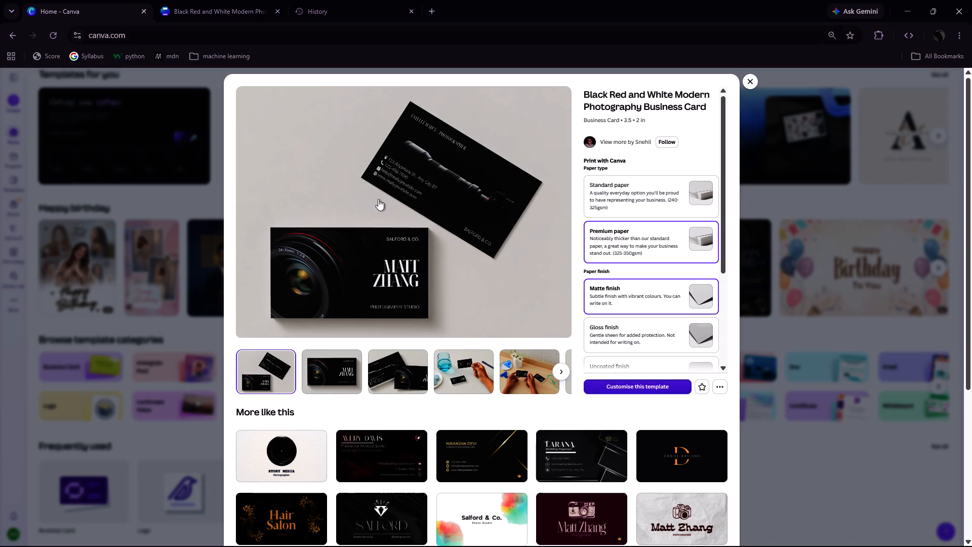
left_click(750, 81)
left_click(202, 4)
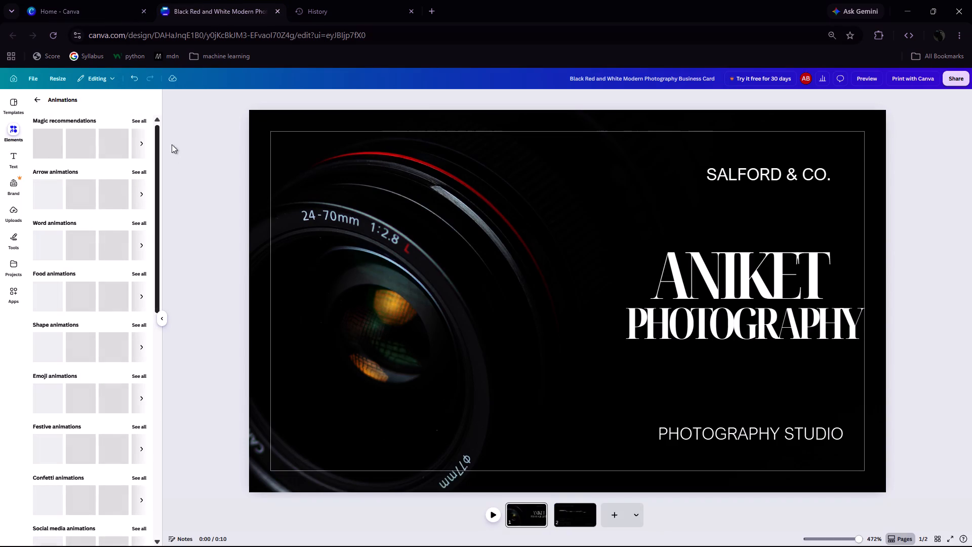
View the full set of Magic recommendations in the Animations elements.
left_click(147, 123)
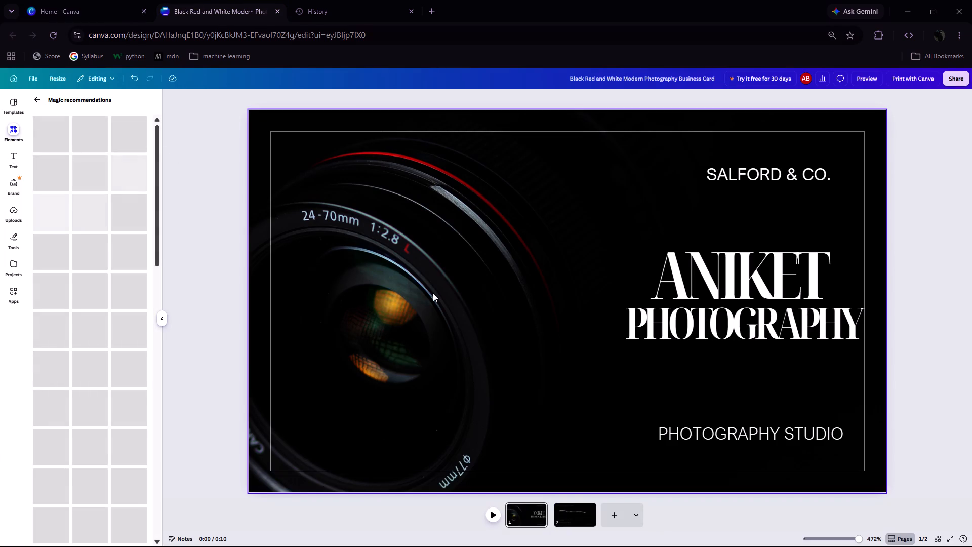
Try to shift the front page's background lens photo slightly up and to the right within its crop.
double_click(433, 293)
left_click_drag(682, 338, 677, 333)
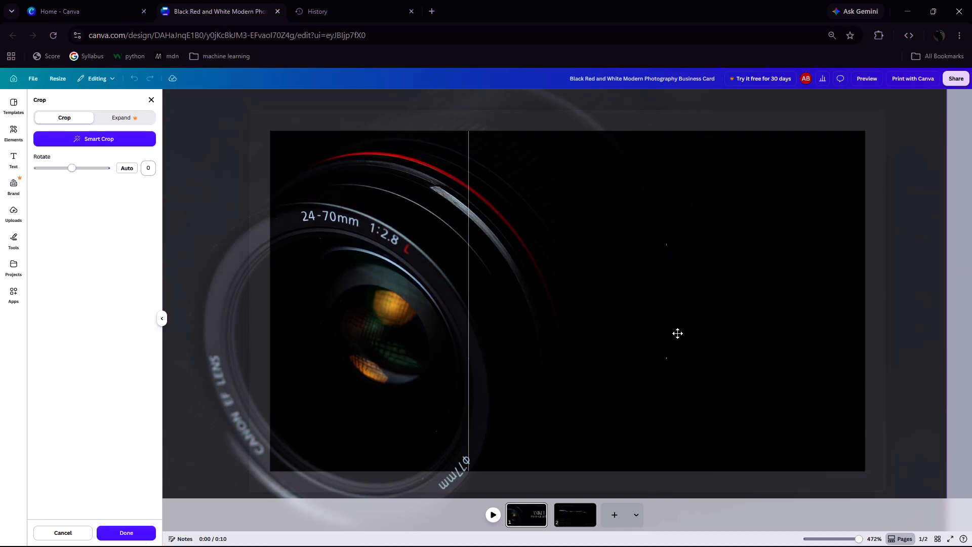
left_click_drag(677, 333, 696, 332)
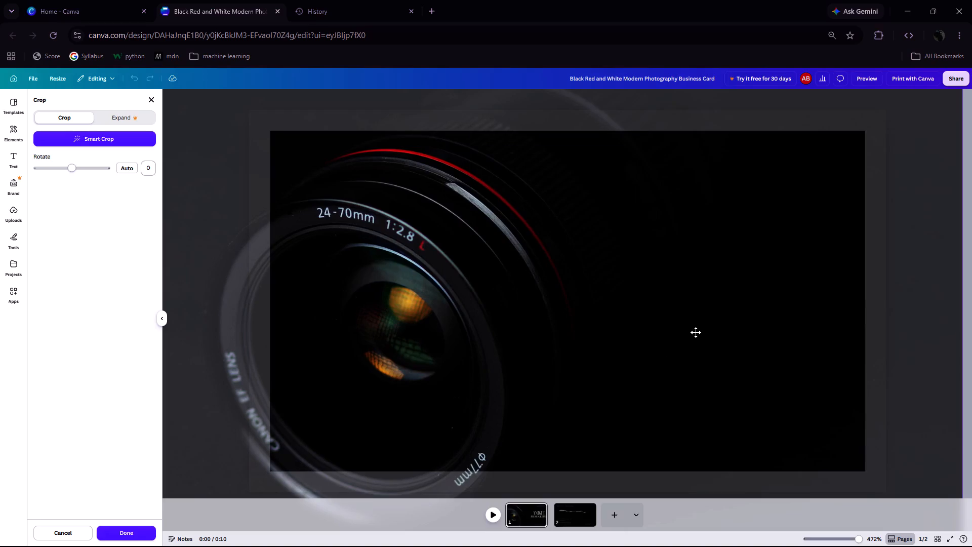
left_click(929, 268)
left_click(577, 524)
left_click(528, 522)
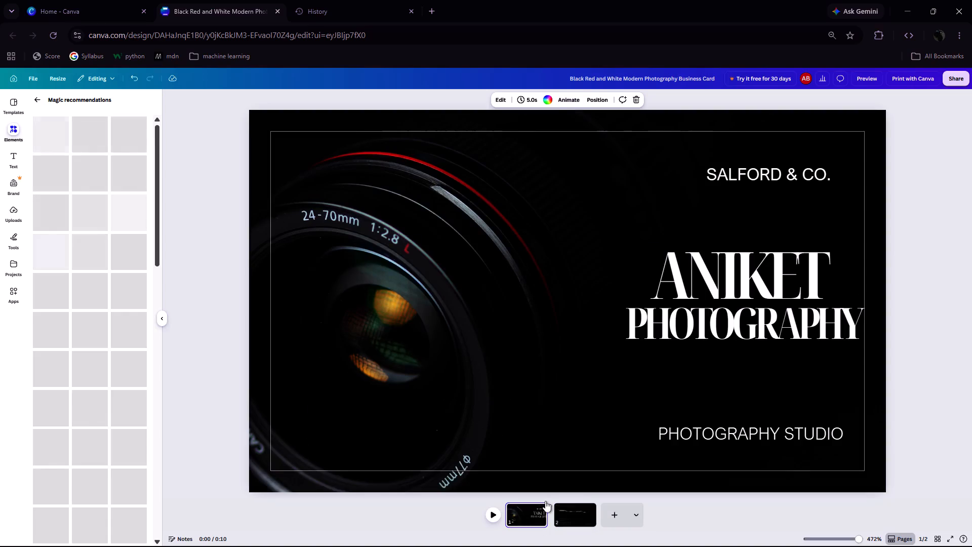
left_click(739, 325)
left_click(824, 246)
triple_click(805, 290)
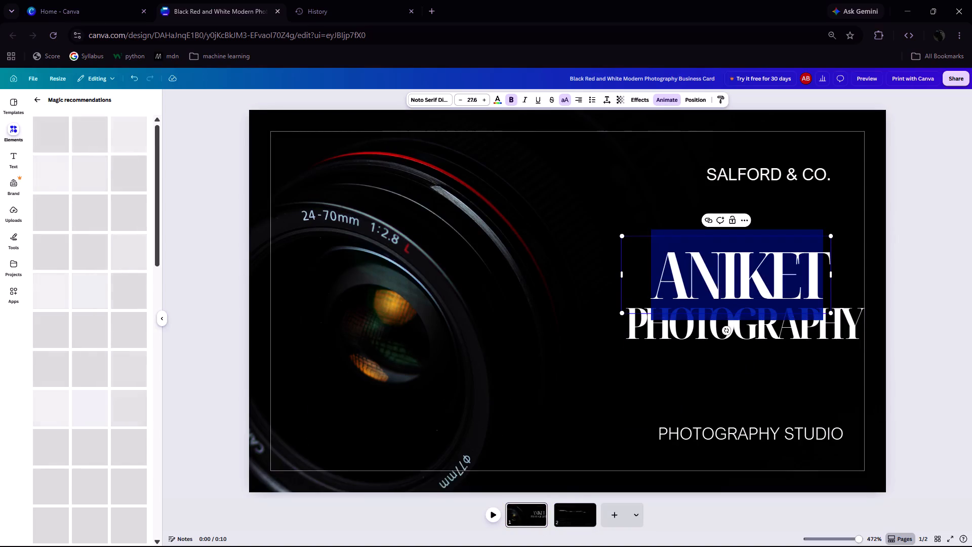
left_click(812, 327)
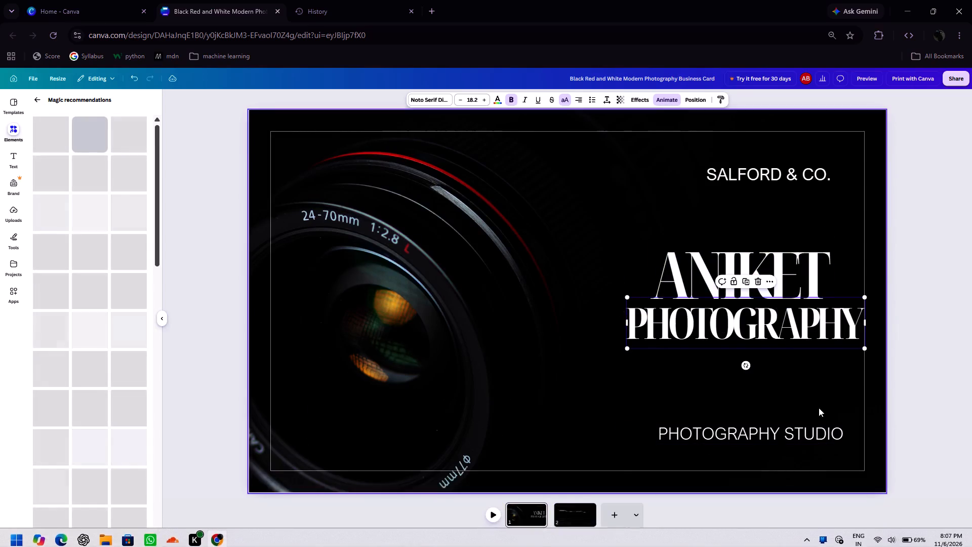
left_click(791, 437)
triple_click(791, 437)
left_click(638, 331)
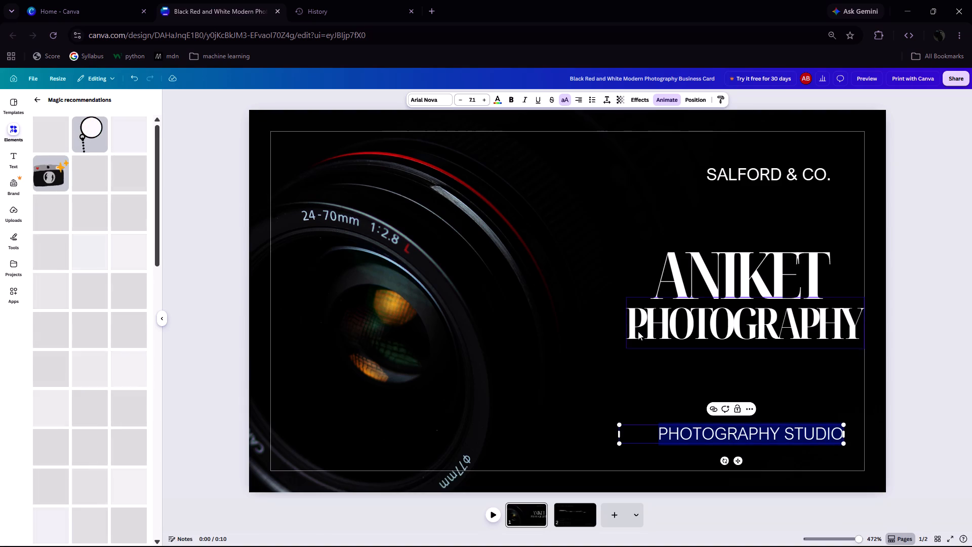
Add the animated round monocle graphic from the recommendations to the front page and shrink it to about a third of its size.
left_click_drag(85, 135, 583, 280)
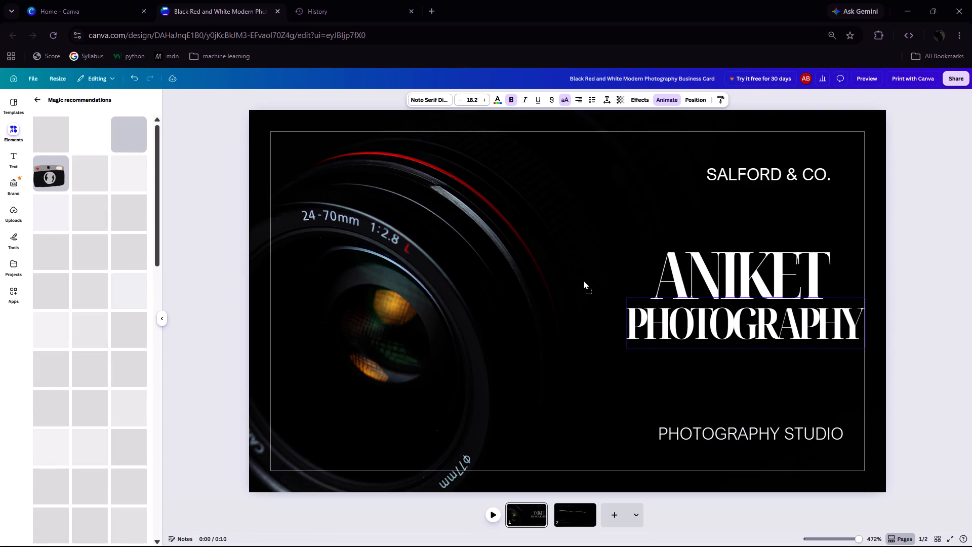
left_click_drag(583, 280, 439, 265)
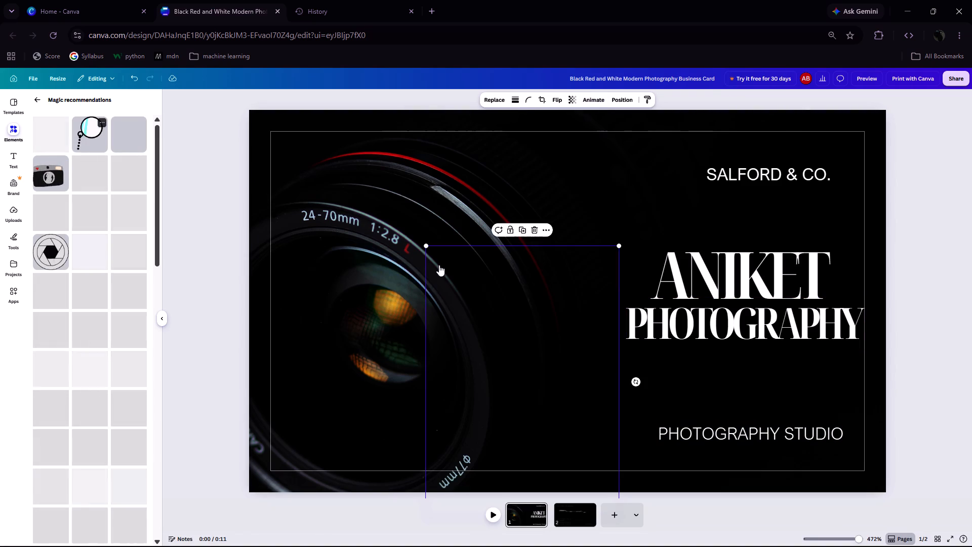
left_click_drag(477, 290, 444, 215)
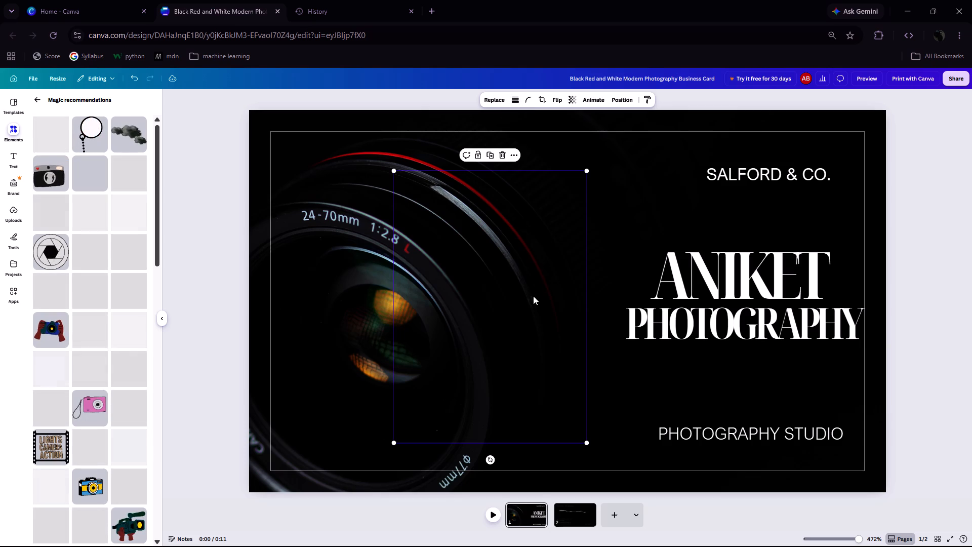
left_click_drag(530, 301, 655, 307)
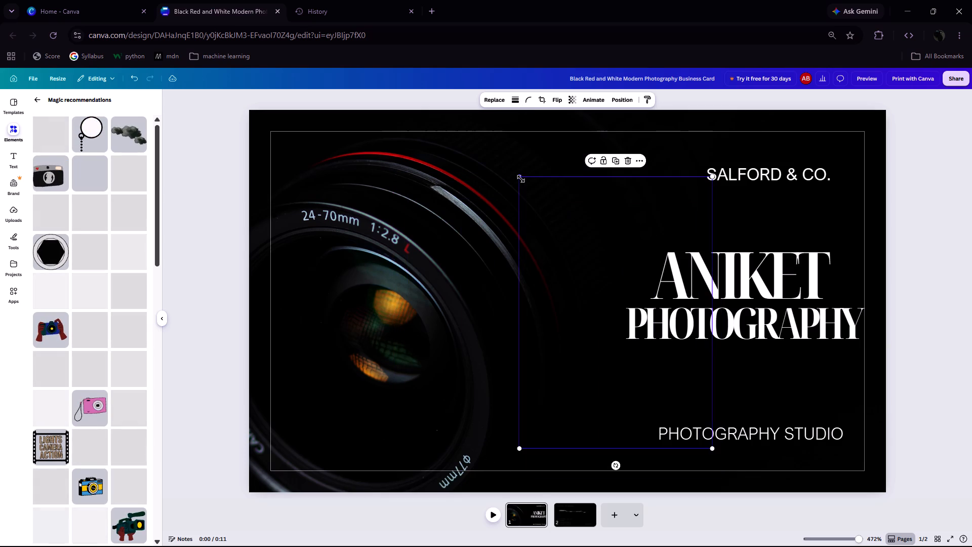
left_click_drag(521, 179, 672, 349)
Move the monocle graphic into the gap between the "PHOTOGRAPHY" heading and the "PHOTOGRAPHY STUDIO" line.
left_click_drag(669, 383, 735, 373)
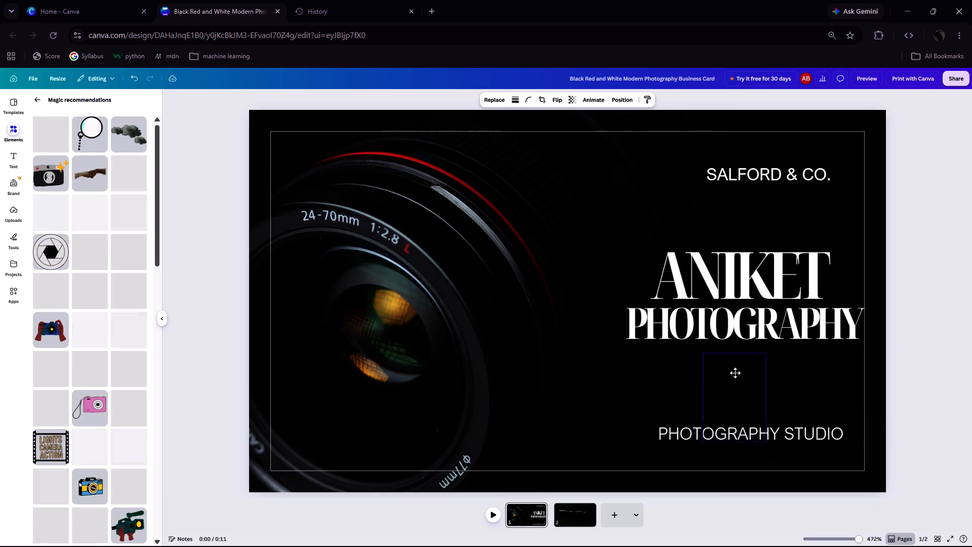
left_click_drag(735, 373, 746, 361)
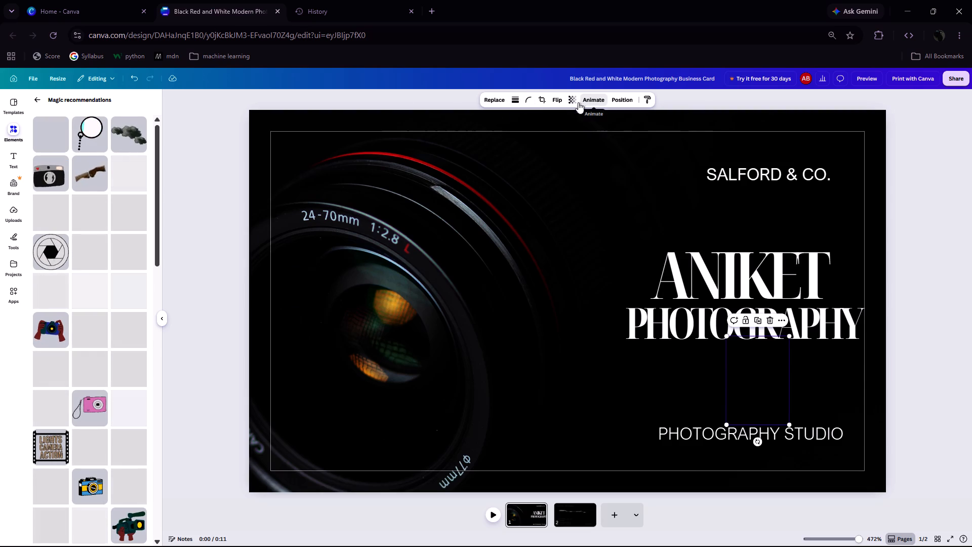
Look through the Magic recommendations for further camera and photography graphics.
scroll(120, 204, "down", 2)
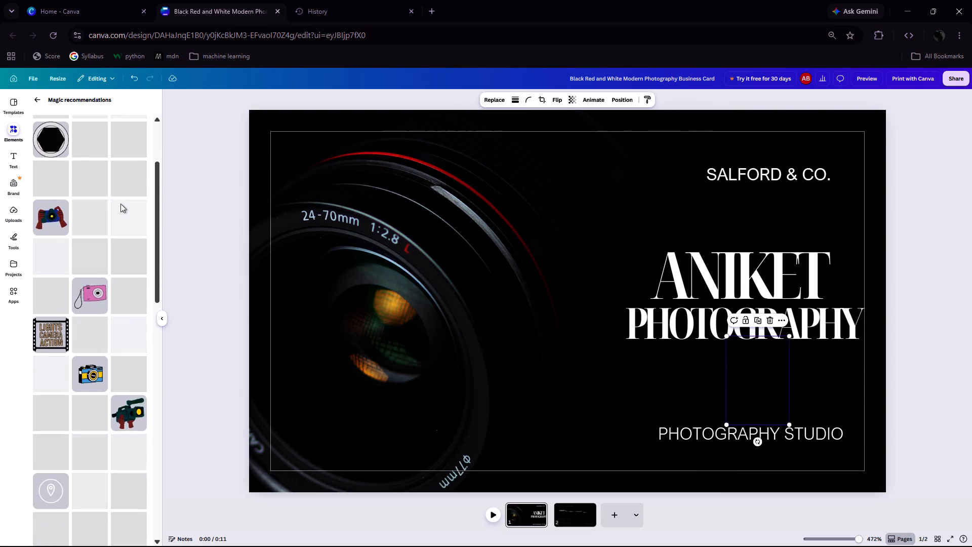
scroll(120, 204, "down", 2)
scroll(120, 204, "up", 4)
scroll(120, 203, "down", 6)
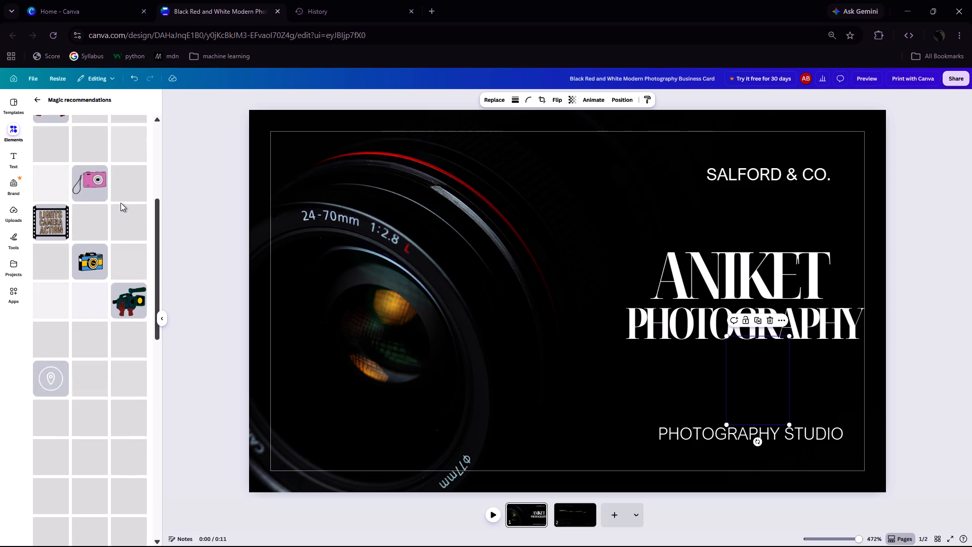
scroll(120, 202, "down", 4)
scroll(120, 202, "up", 6)
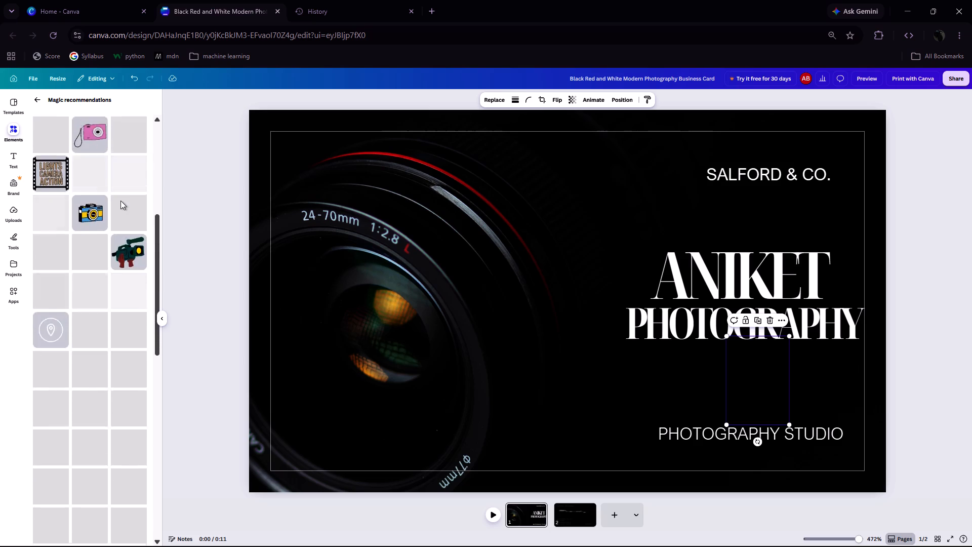
scroll(120, 201, "up", 9)
scroll(120, 199, "down", 3)
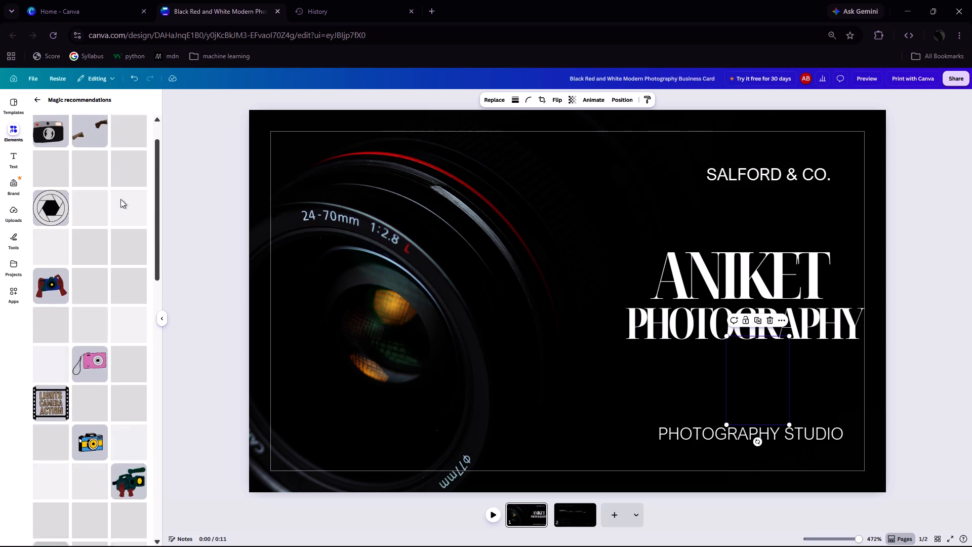
scroll(120, 199, "up", 3)
Check the stroke style options available for the monocle graphic.
left_click(556, 233)
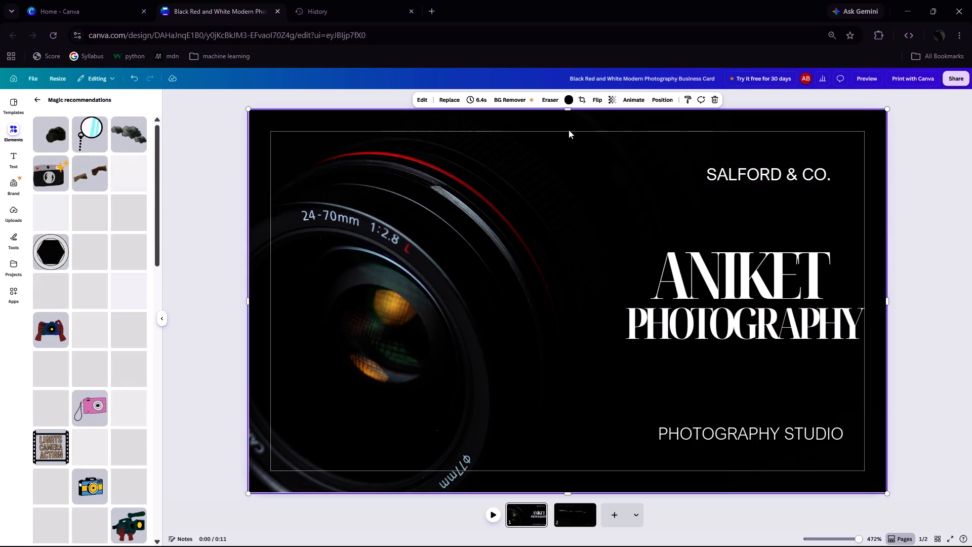
left_click(788, 395)
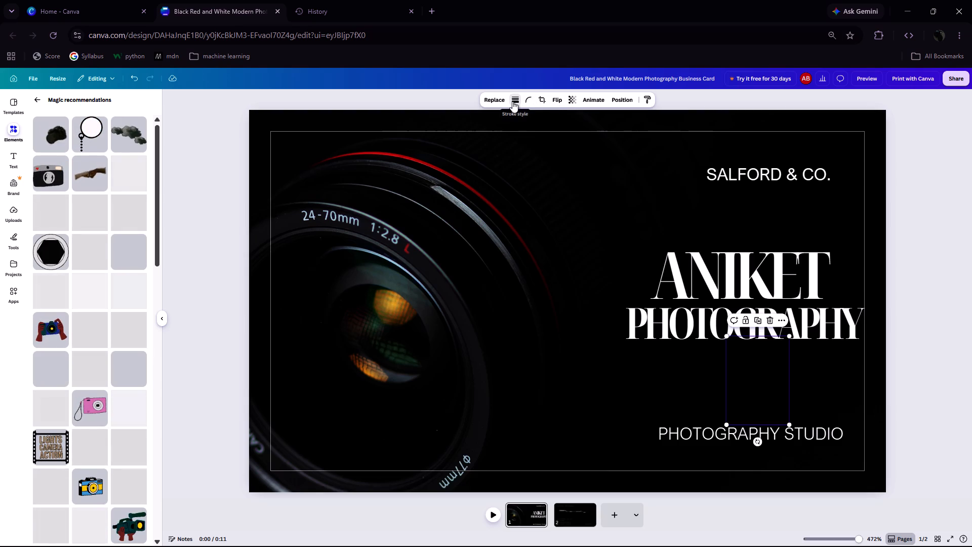
left_click(512, 101)
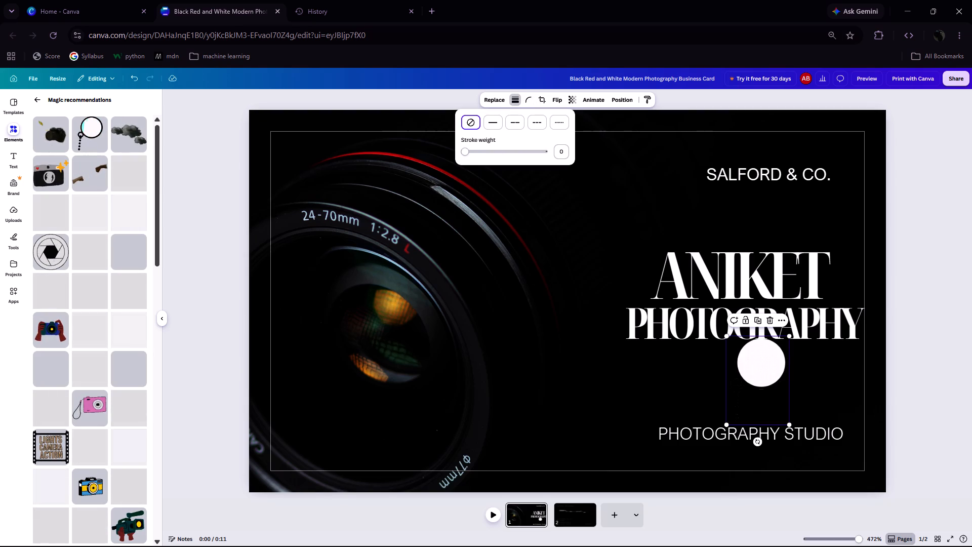
left_click(464, 85)
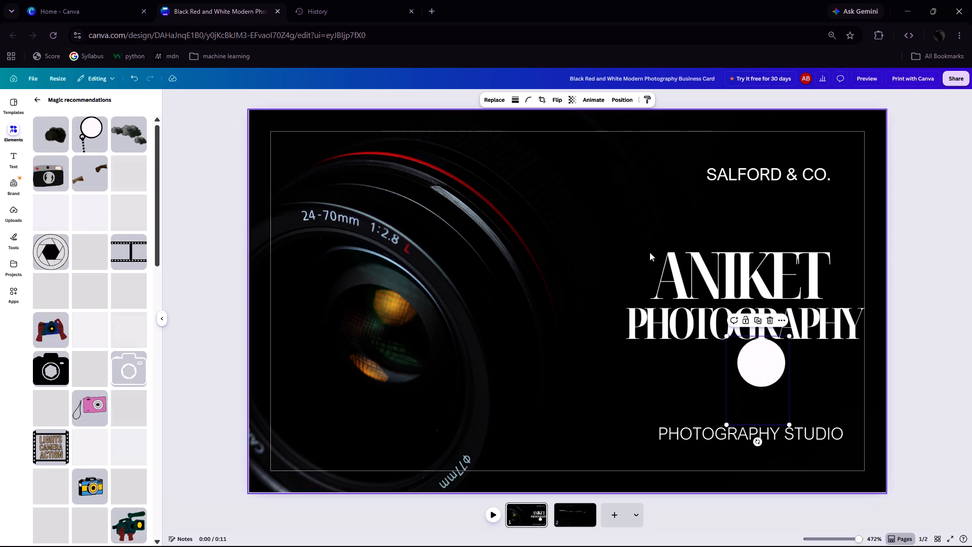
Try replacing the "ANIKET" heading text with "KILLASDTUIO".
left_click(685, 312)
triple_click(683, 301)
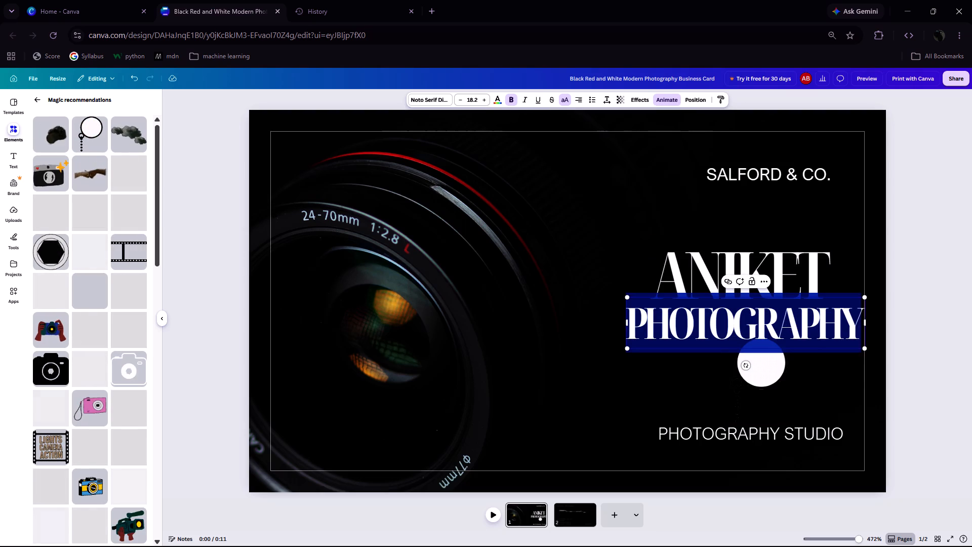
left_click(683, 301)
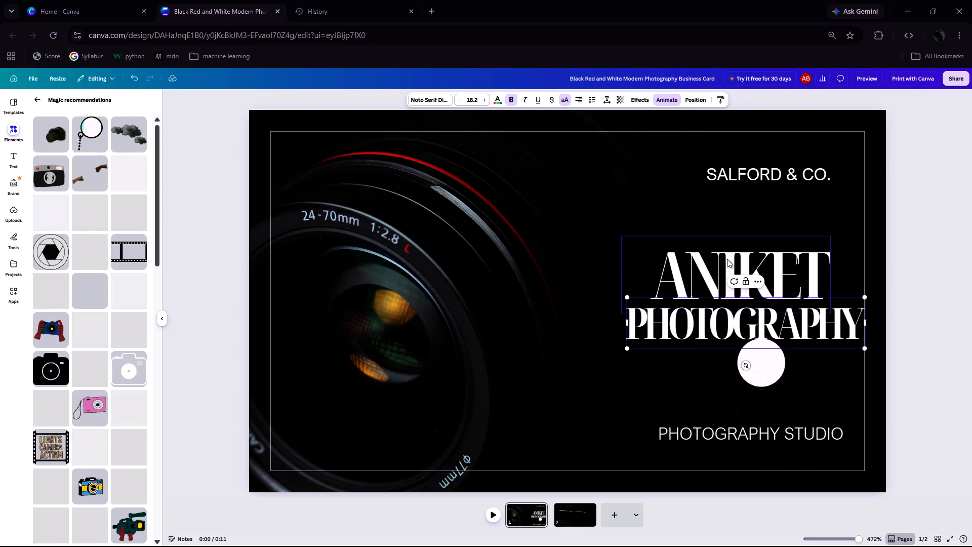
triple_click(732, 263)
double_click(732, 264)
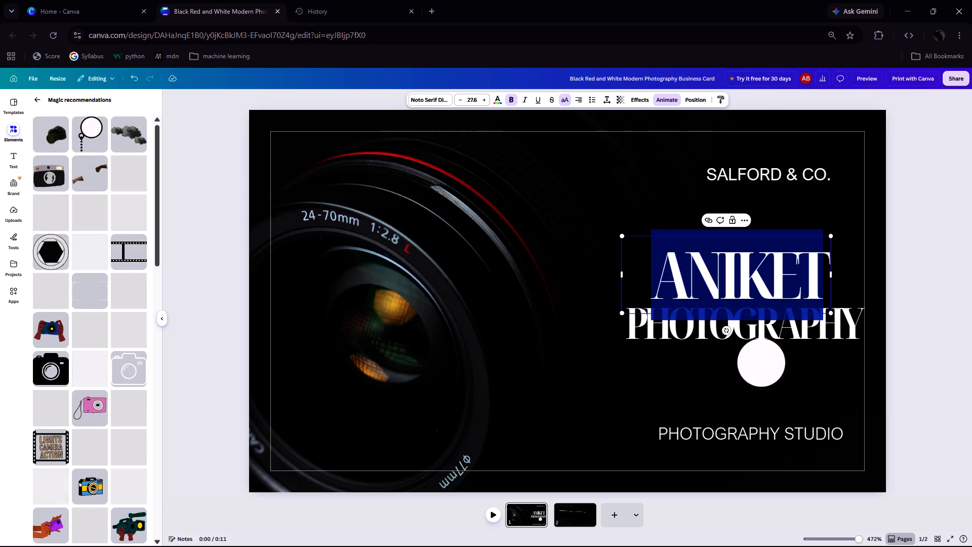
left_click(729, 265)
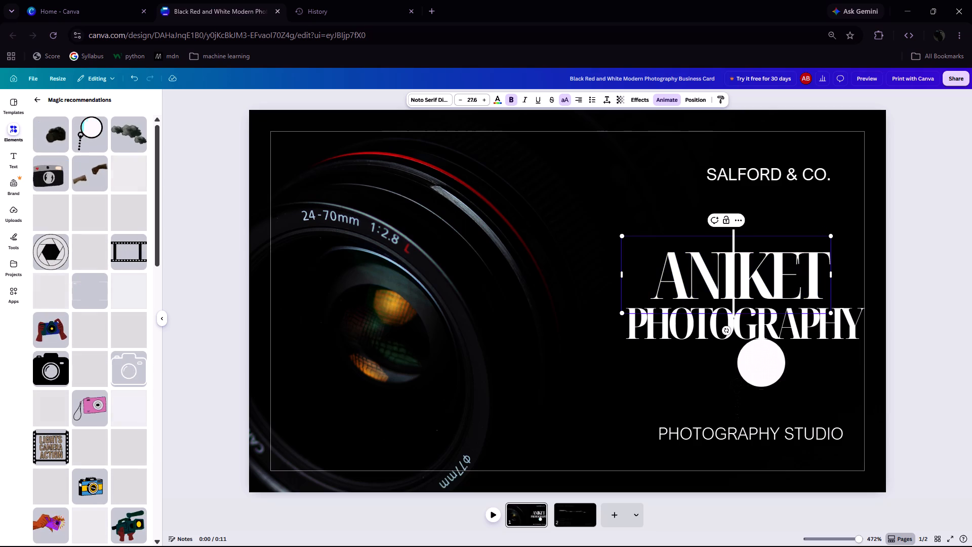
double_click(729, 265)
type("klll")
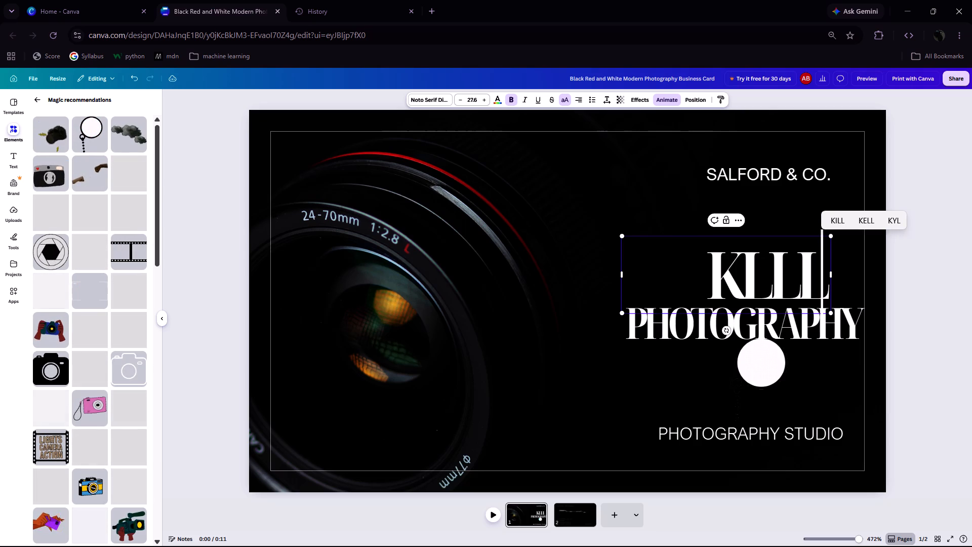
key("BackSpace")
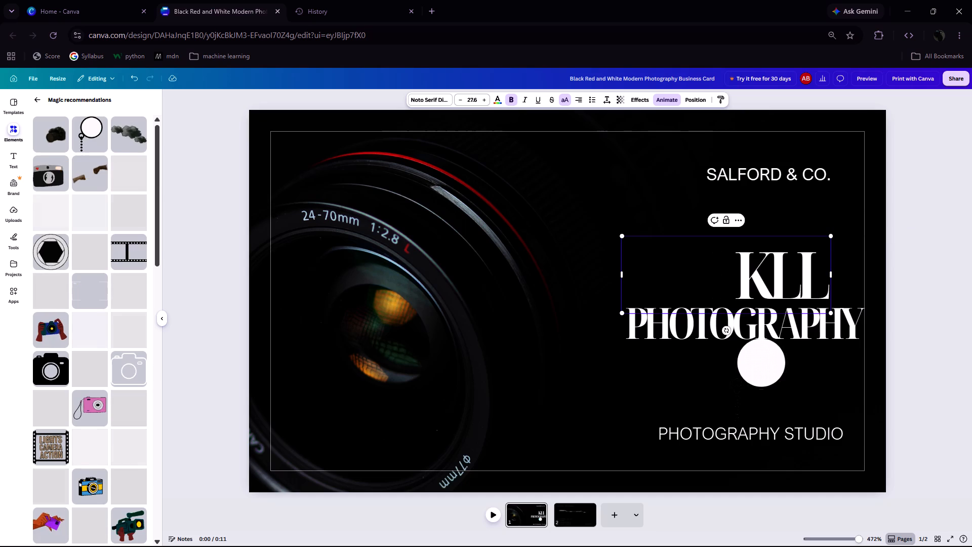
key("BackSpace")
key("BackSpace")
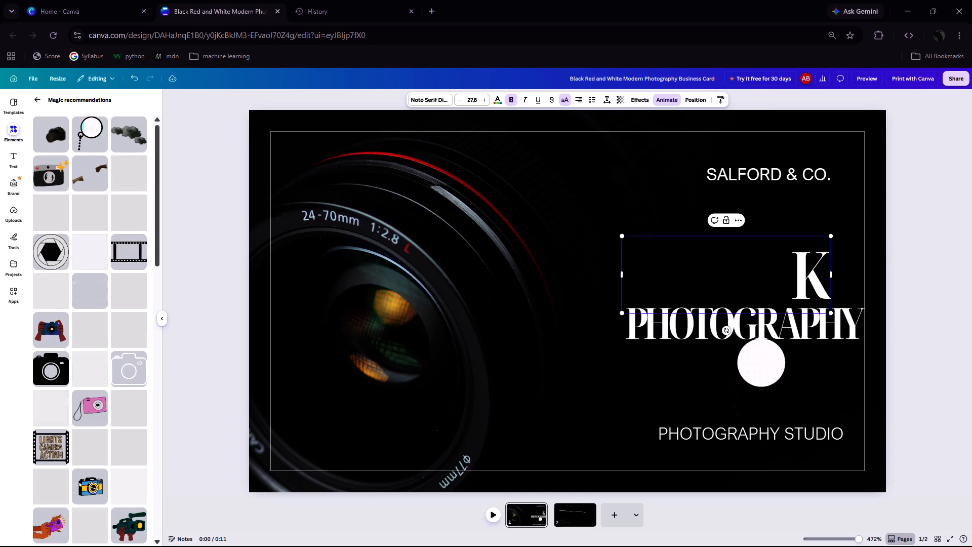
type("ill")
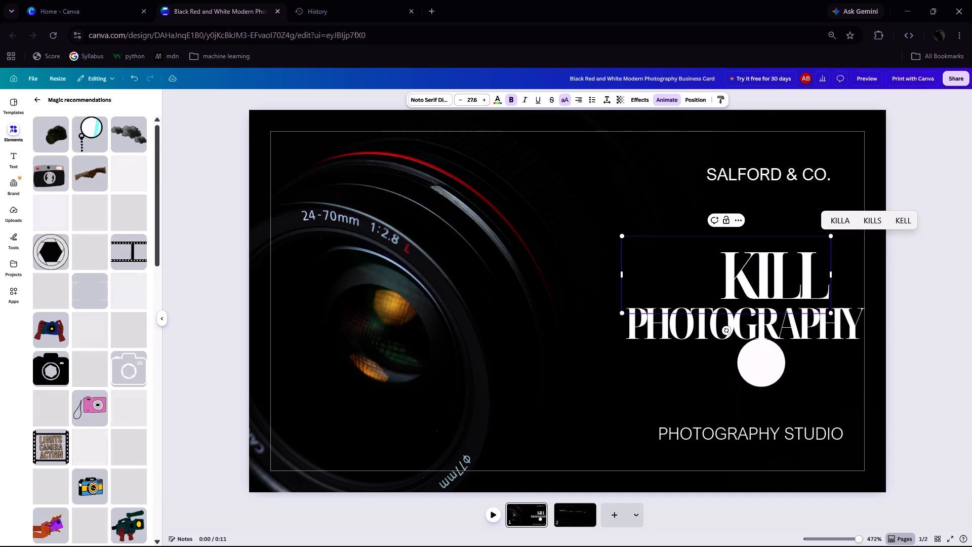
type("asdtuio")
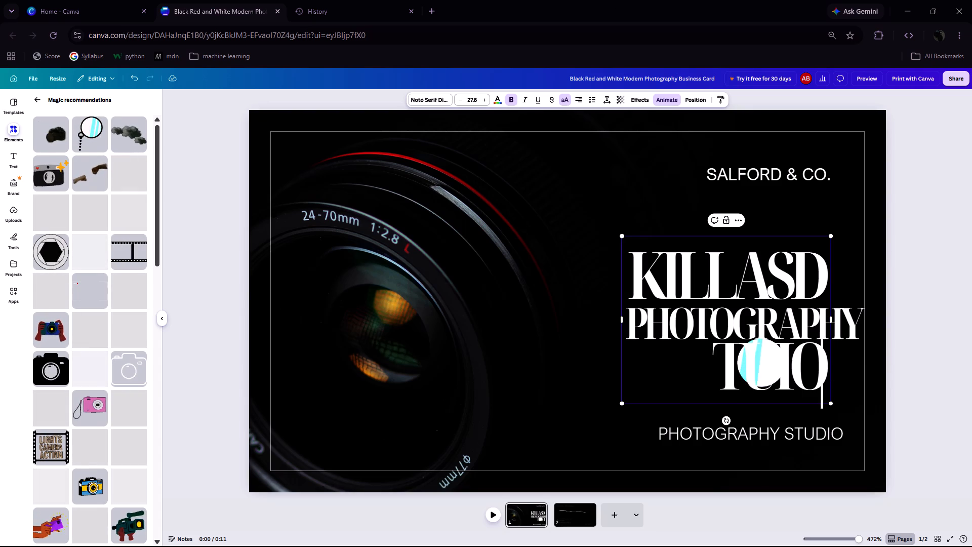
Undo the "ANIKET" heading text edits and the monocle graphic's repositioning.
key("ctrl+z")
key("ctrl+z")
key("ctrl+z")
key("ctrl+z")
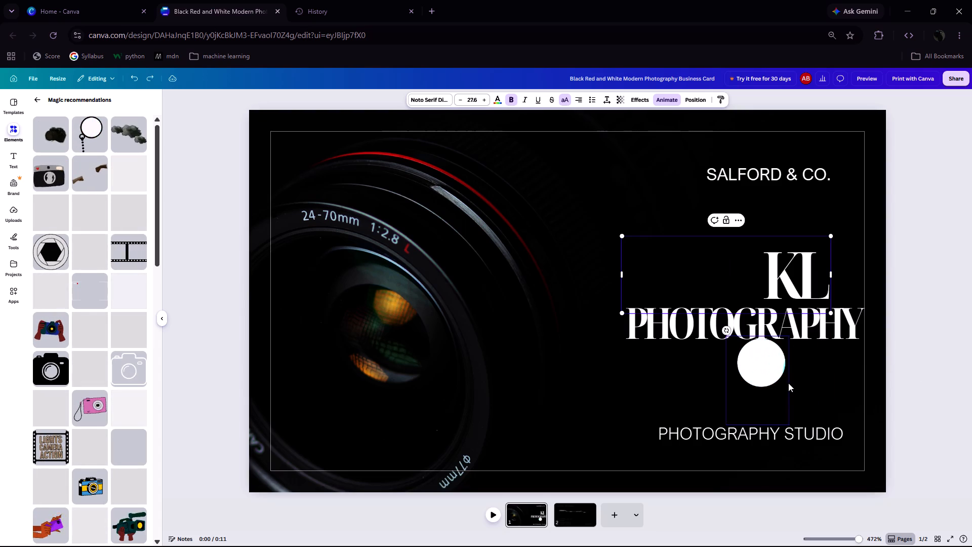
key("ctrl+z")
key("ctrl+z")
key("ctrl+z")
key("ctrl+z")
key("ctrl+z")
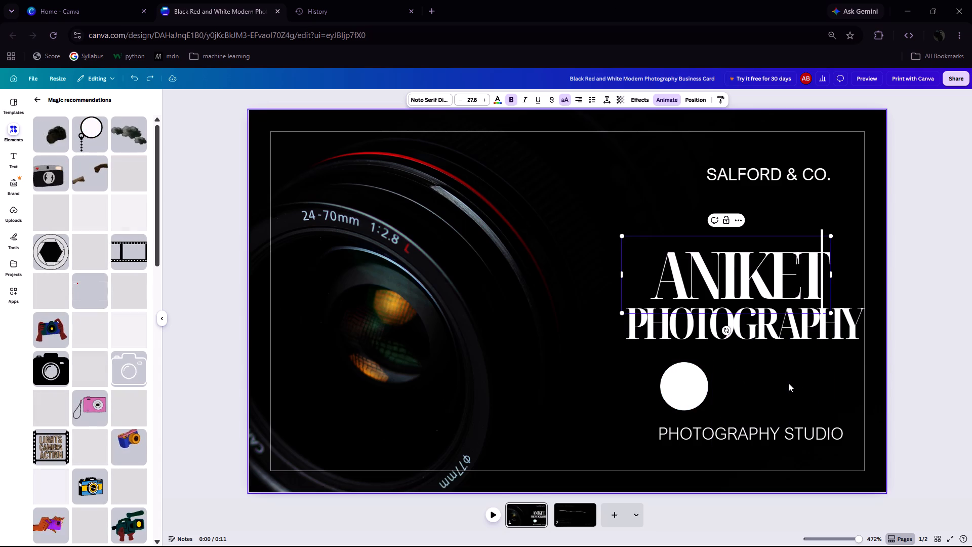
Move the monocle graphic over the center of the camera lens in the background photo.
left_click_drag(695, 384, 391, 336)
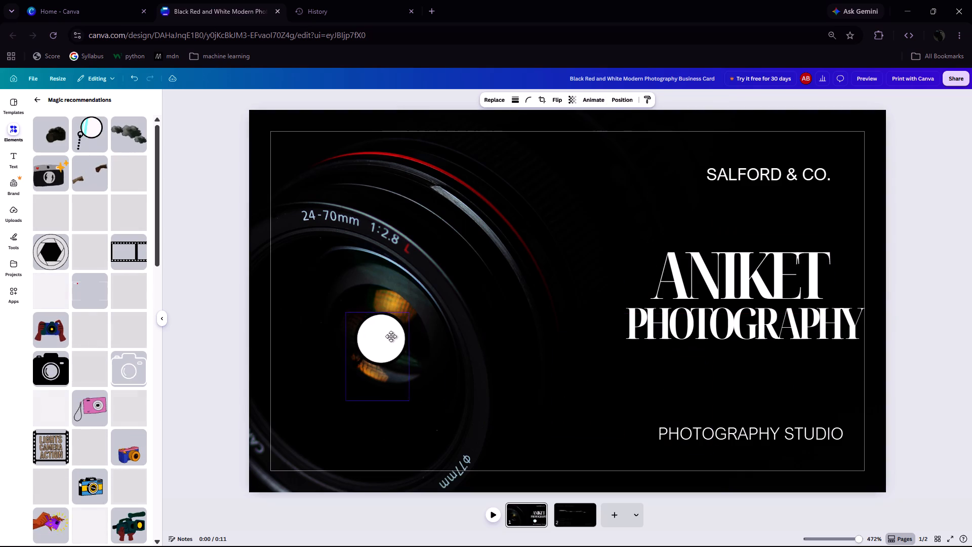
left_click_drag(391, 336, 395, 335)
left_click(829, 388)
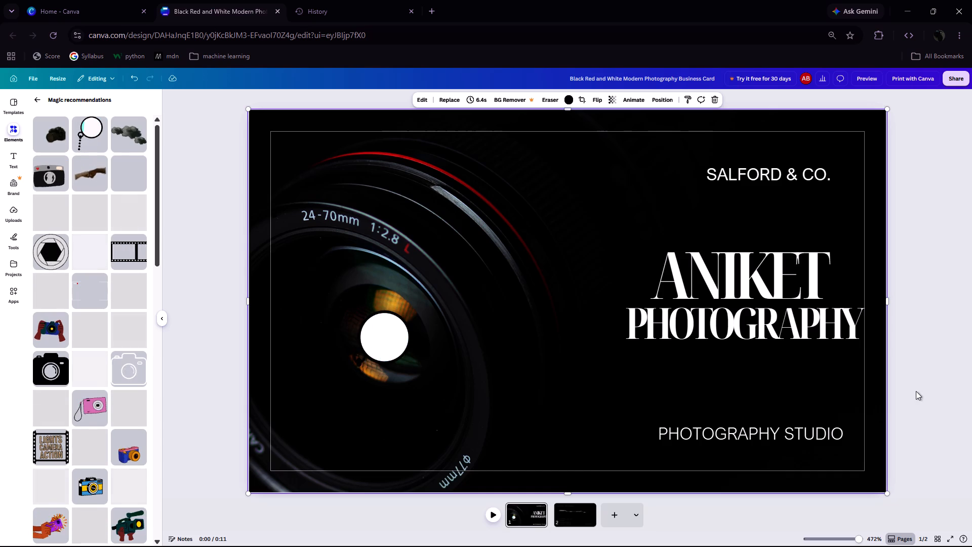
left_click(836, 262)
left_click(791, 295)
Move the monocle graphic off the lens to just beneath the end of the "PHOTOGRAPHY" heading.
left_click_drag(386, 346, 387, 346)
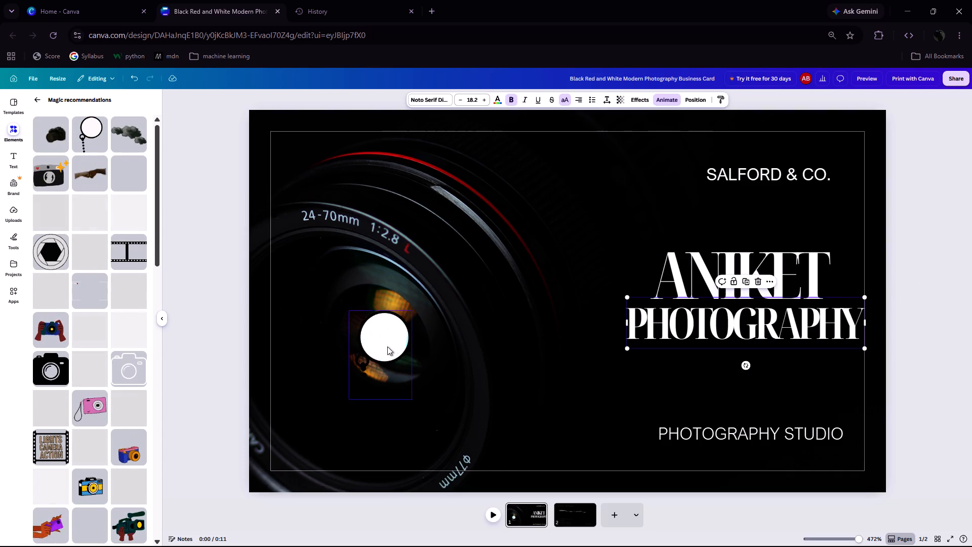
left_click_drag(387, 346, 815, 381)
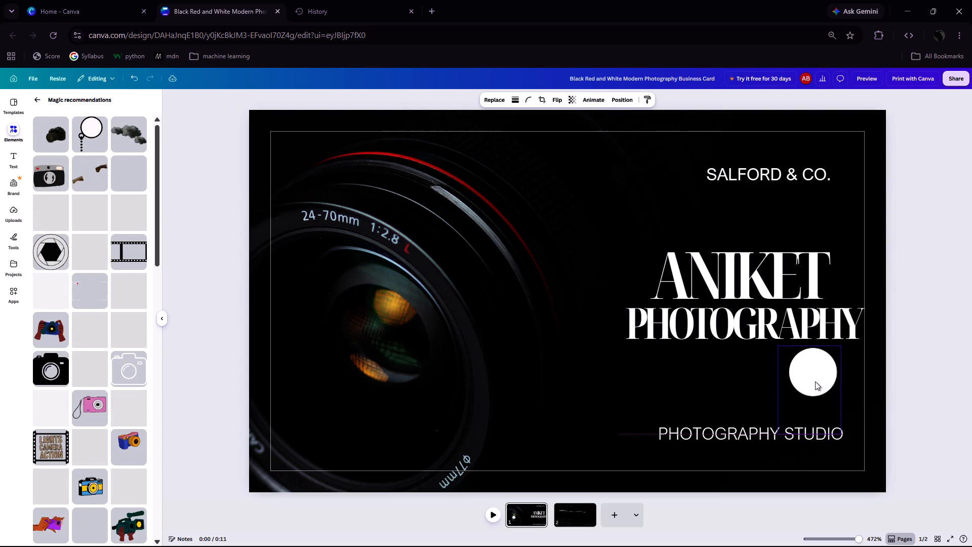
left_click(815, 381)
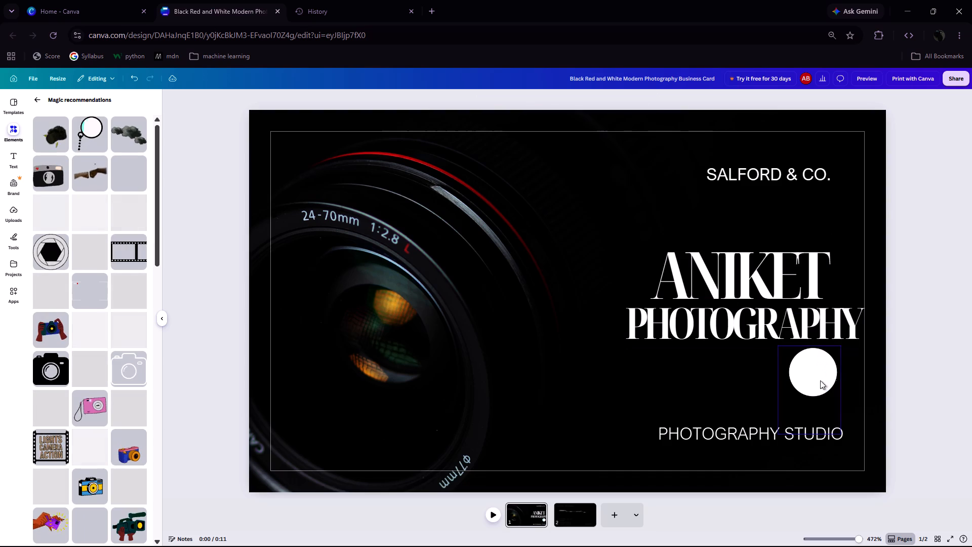
Move the monocle graphic from beneath the "PHOTOGRAPHY" heading back onto the center of the camera lens in the background photo.
left_click(789, 380)
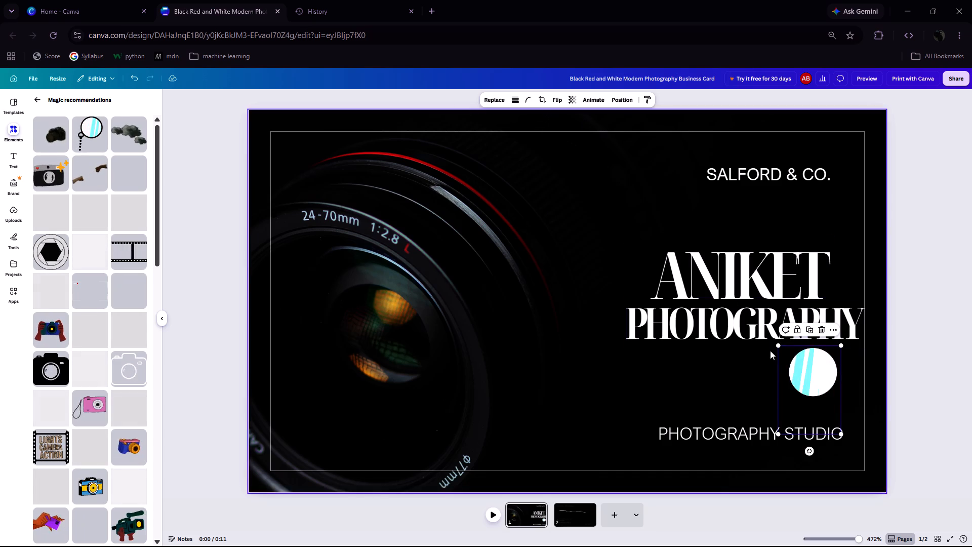
left_click_drag(800, 377, 352, 358)
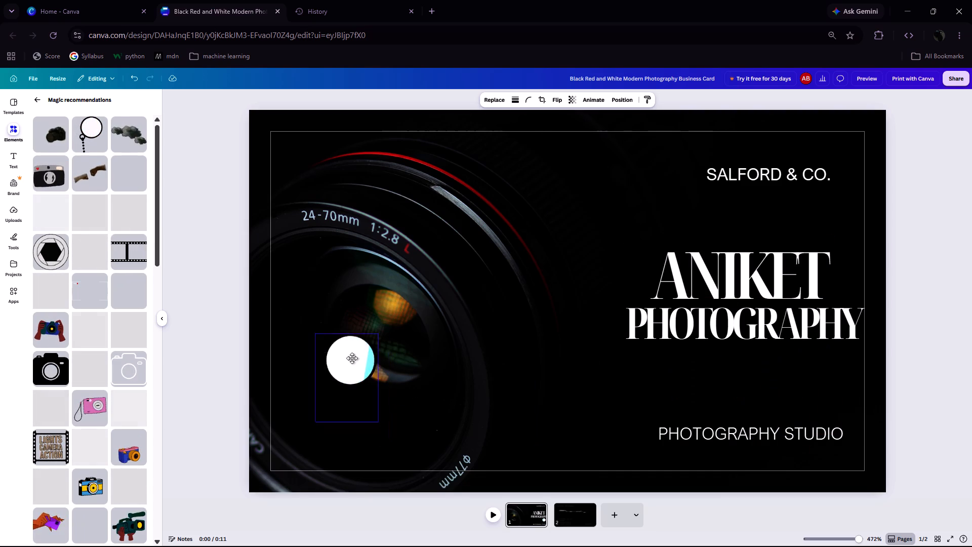
left_click_drag(352, 358, 366, 346)
left_click(366, 346)
right_click(366, 346)
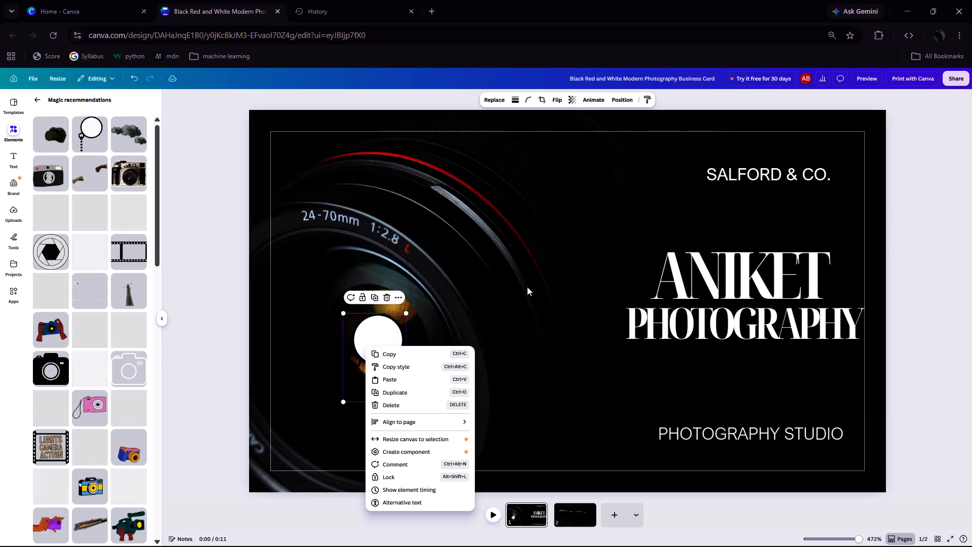
Add the animated film strip graphic from the recommended elements to the first page of the card.
left_click_drag(139, 252, 152, 256)
left_click_drag(159, 257, 599, 268)
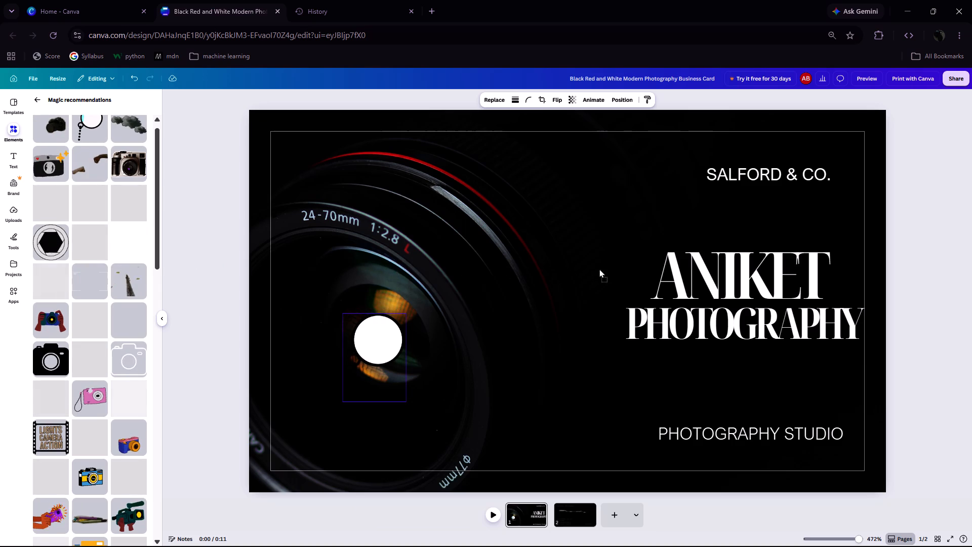
left_click_drag(599, 268, 769, 423)
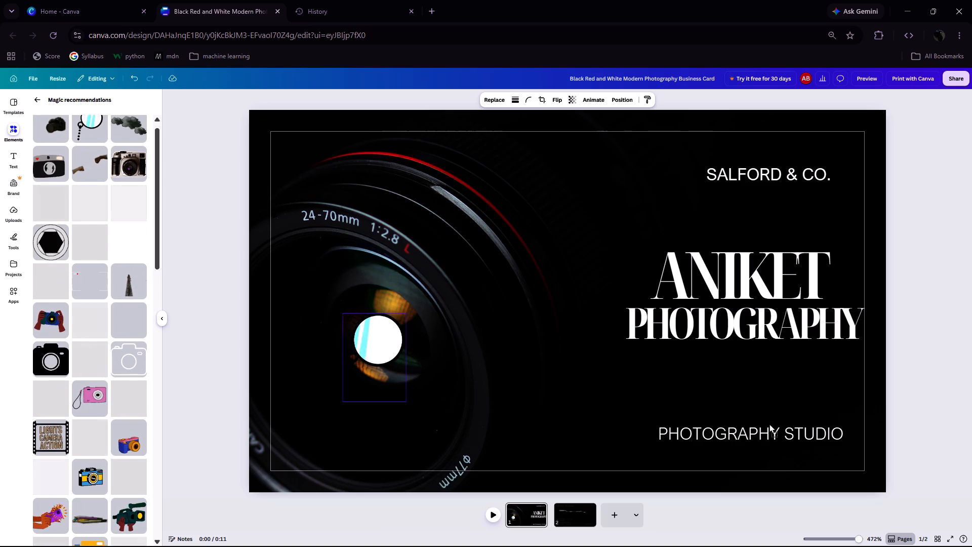
left_click_drag(769, 423, 770, 430)
left_click_drag(777, 445, 756, 432)
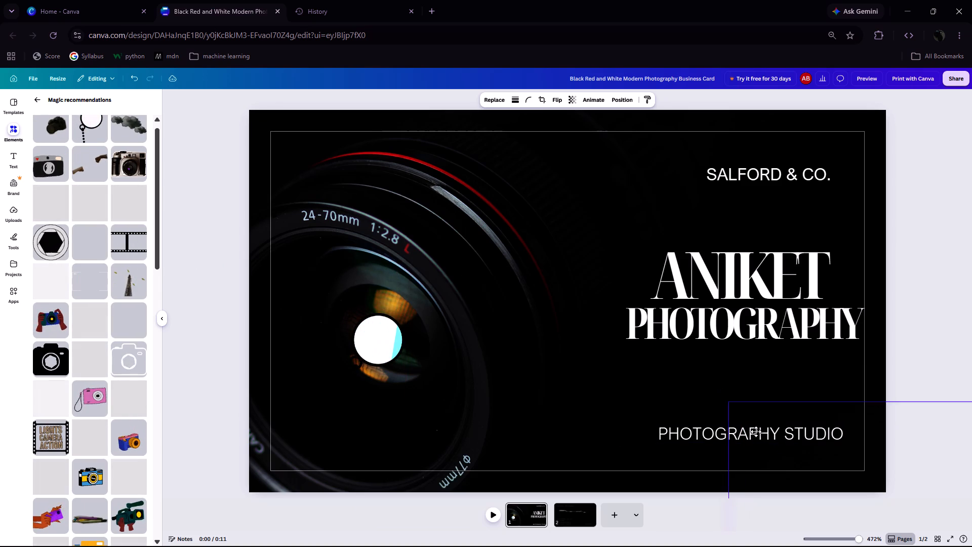
left_click_drag(756, 432, 329, 152)
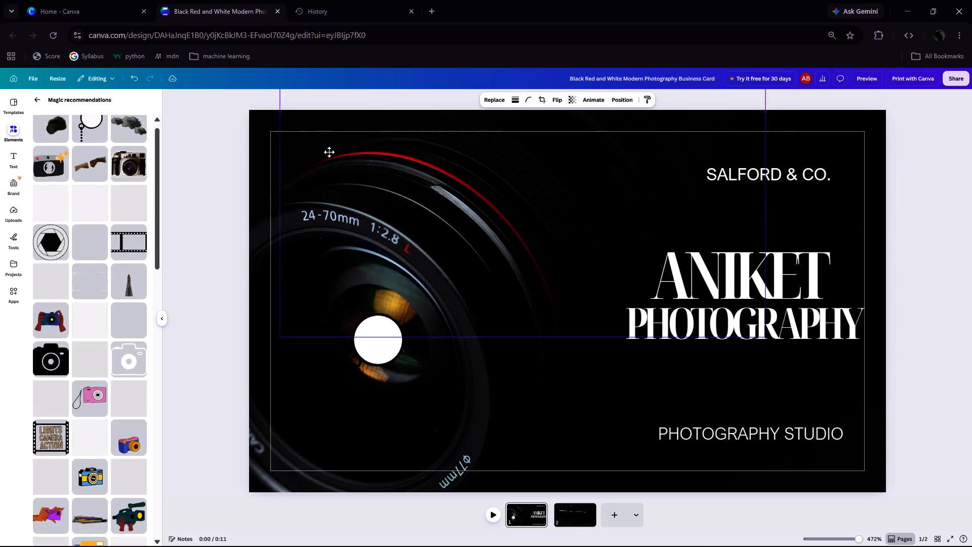
left_click_drag(329, 152, 330, 153)
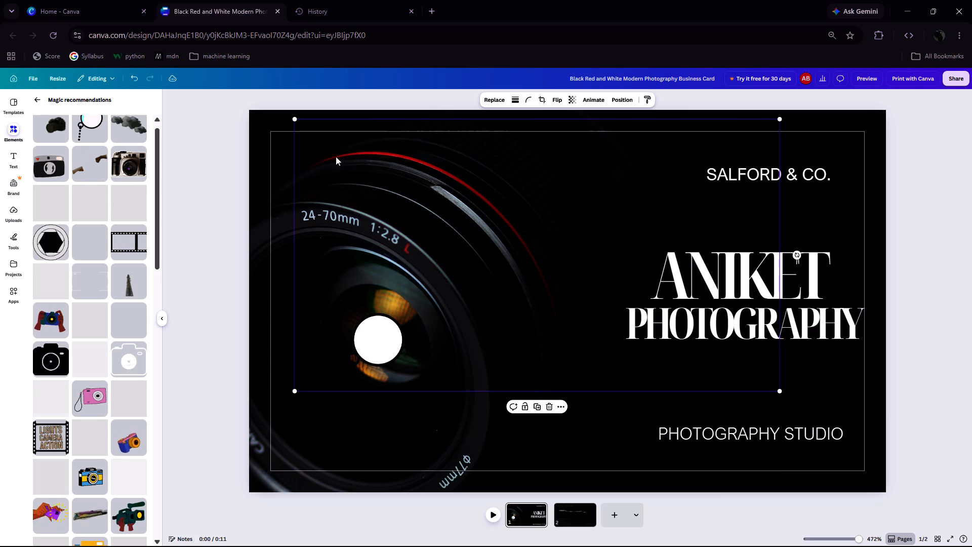
Shrink the film strip graphic to about 1.5 by 0.8 and place it around the "ANIKET" and "PHOTOGRAPHY" headings.
left_click_drag(294, 116, 519, 265)
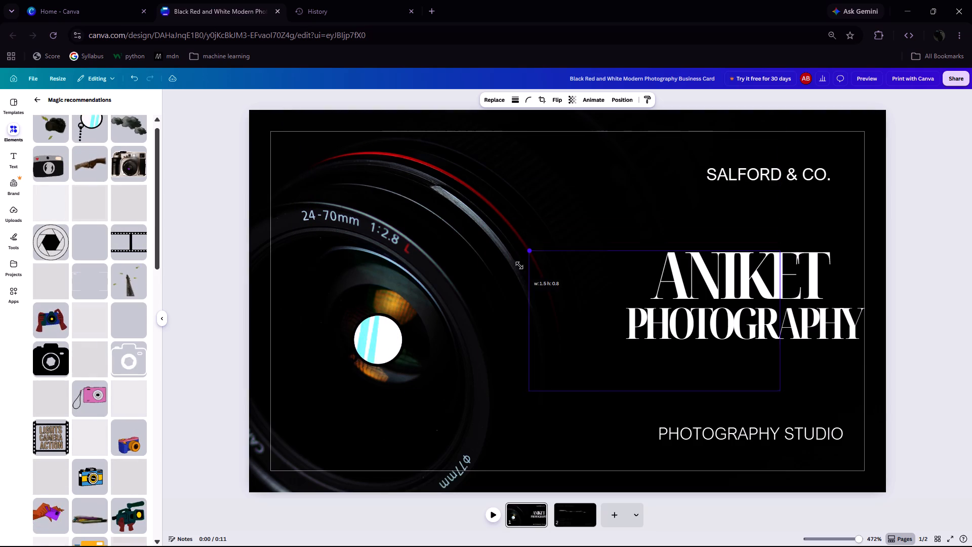
left_click_drag(519, 265, 520, 265)
left_click_drag(604, 318, 697, 310)
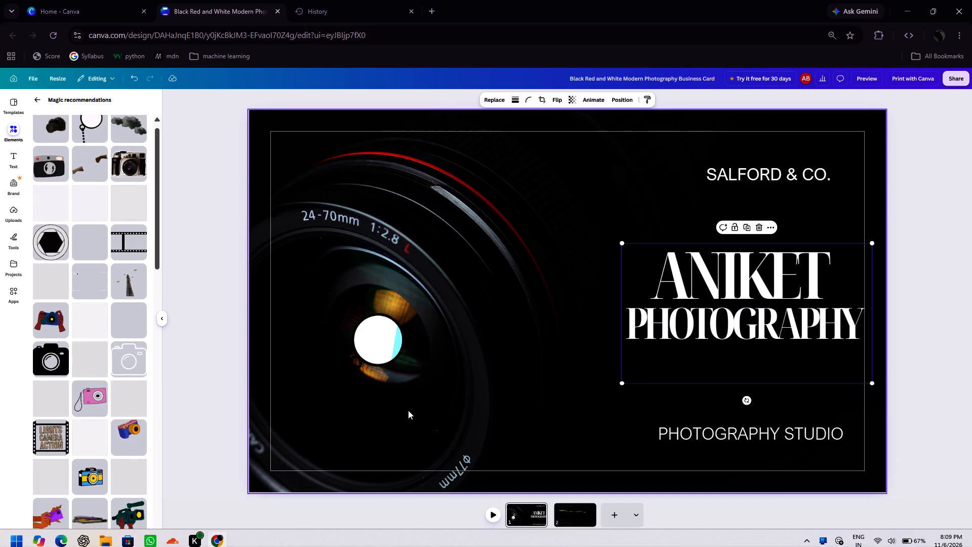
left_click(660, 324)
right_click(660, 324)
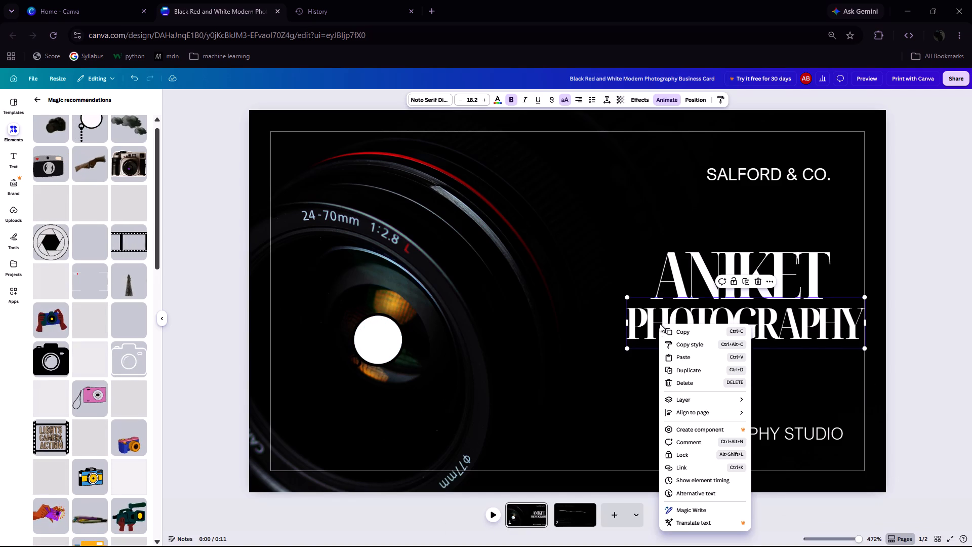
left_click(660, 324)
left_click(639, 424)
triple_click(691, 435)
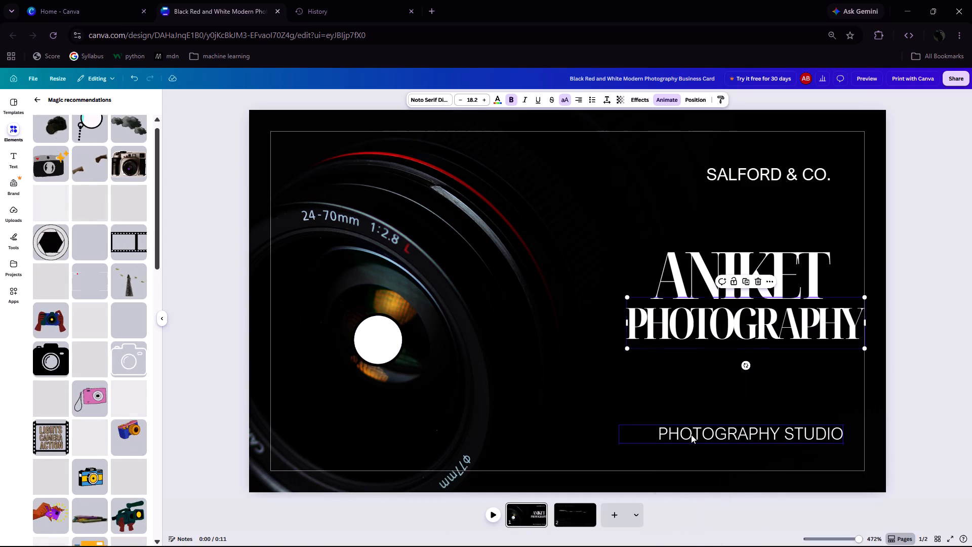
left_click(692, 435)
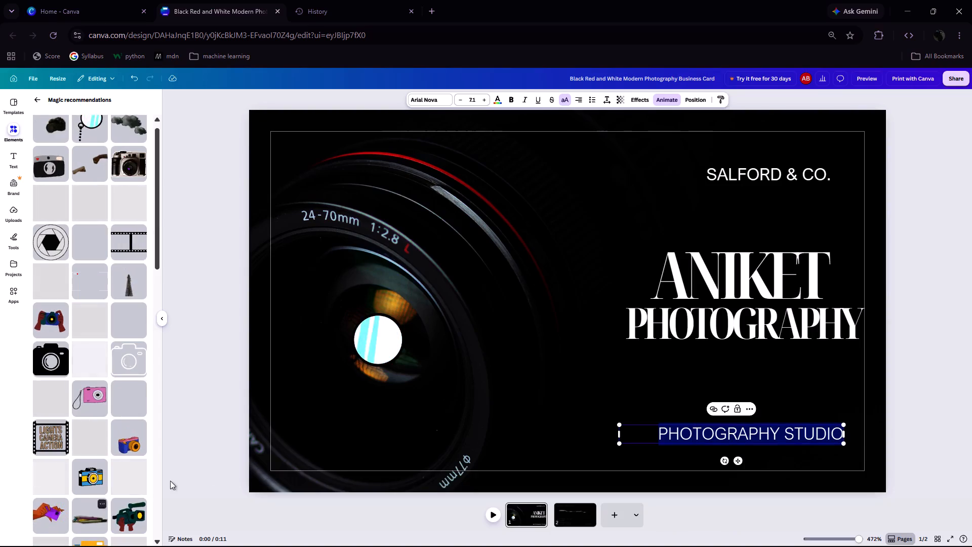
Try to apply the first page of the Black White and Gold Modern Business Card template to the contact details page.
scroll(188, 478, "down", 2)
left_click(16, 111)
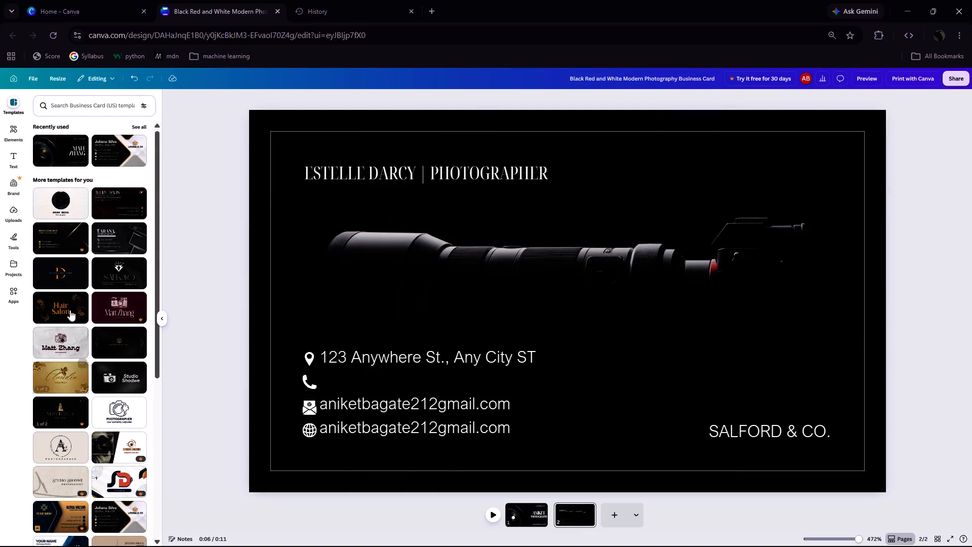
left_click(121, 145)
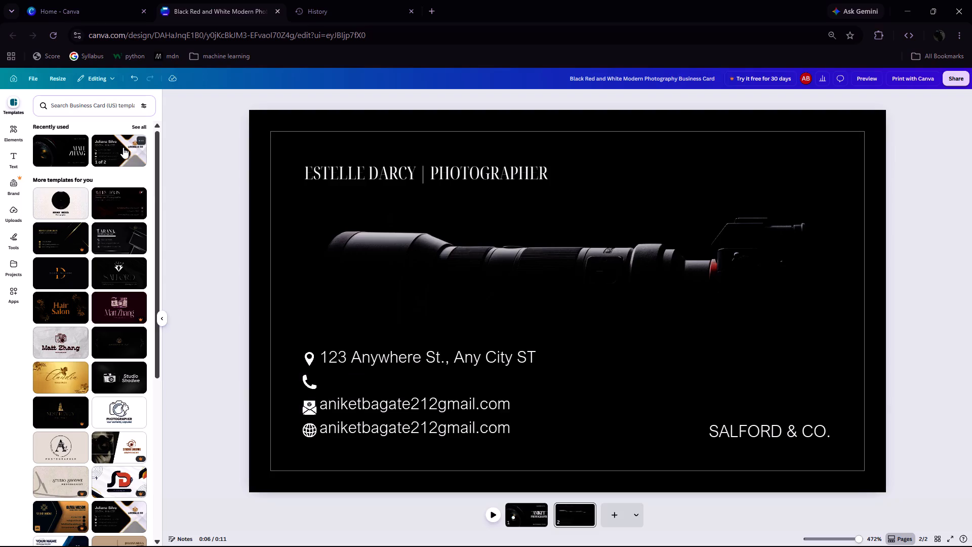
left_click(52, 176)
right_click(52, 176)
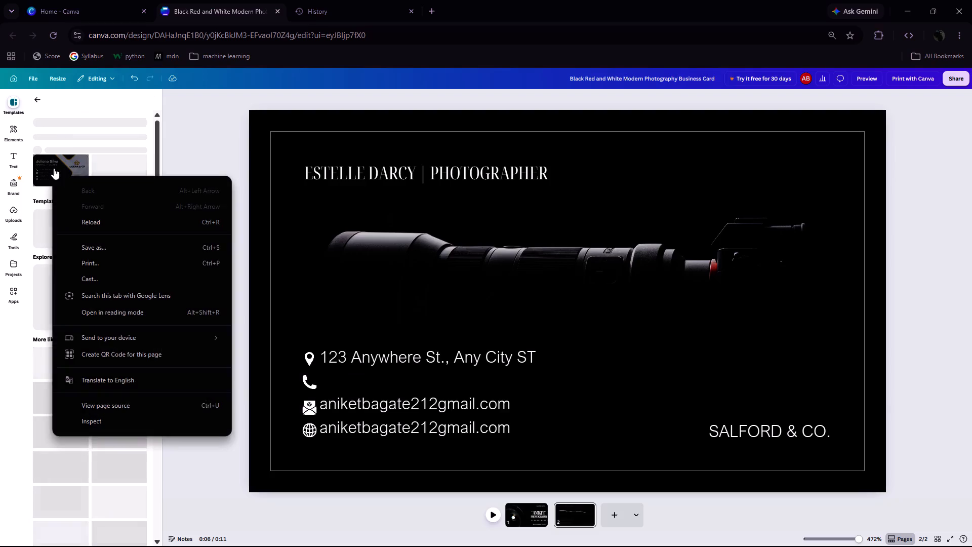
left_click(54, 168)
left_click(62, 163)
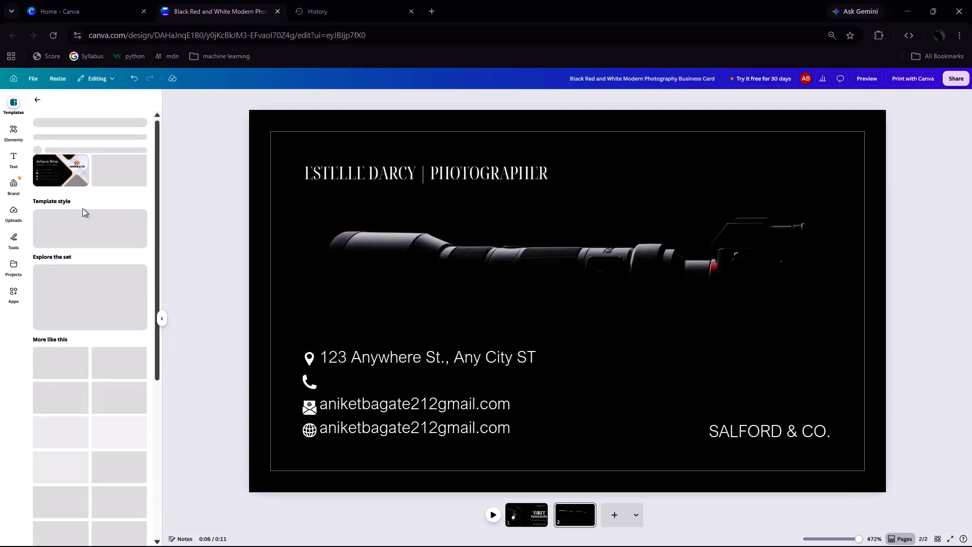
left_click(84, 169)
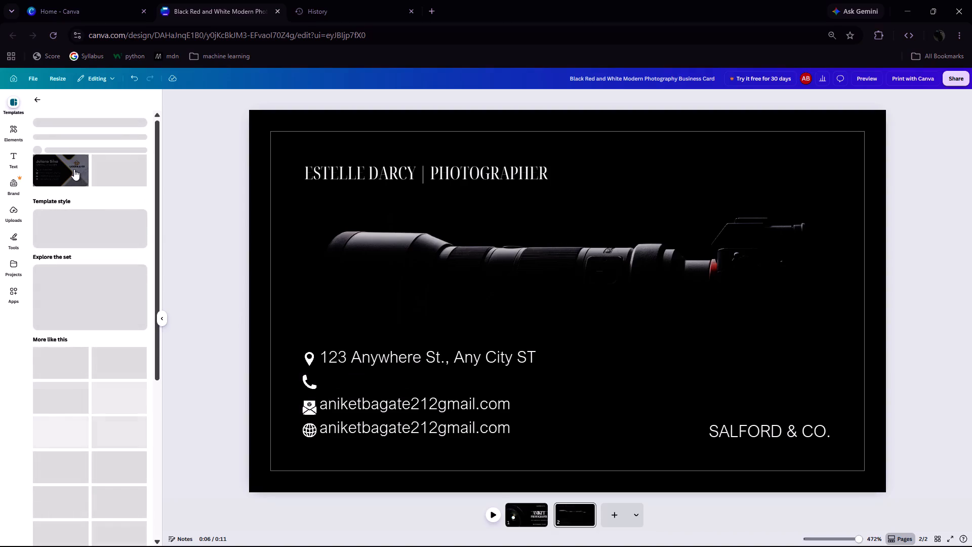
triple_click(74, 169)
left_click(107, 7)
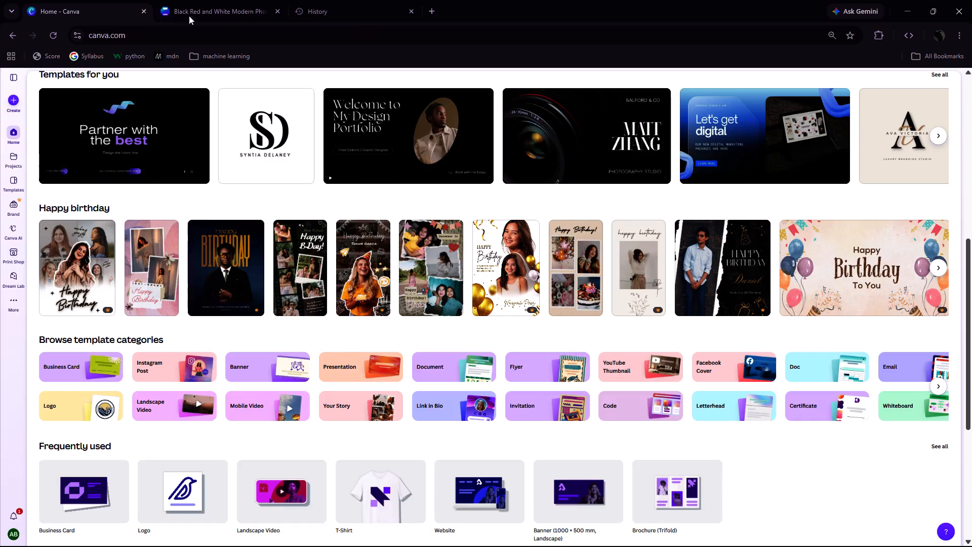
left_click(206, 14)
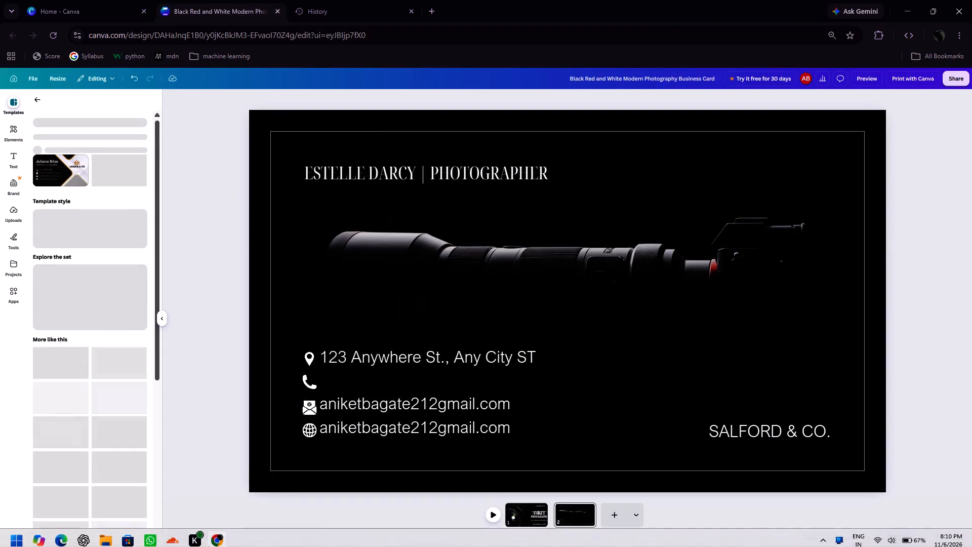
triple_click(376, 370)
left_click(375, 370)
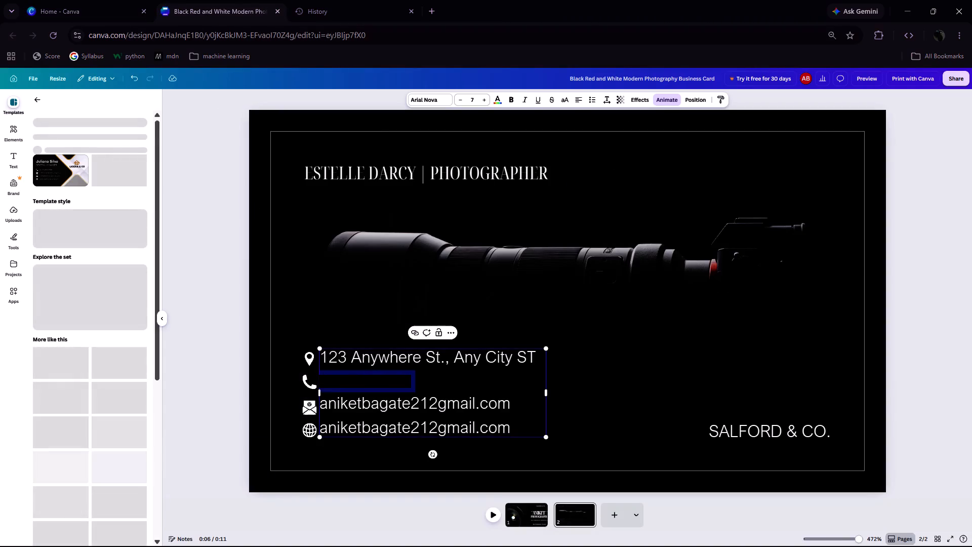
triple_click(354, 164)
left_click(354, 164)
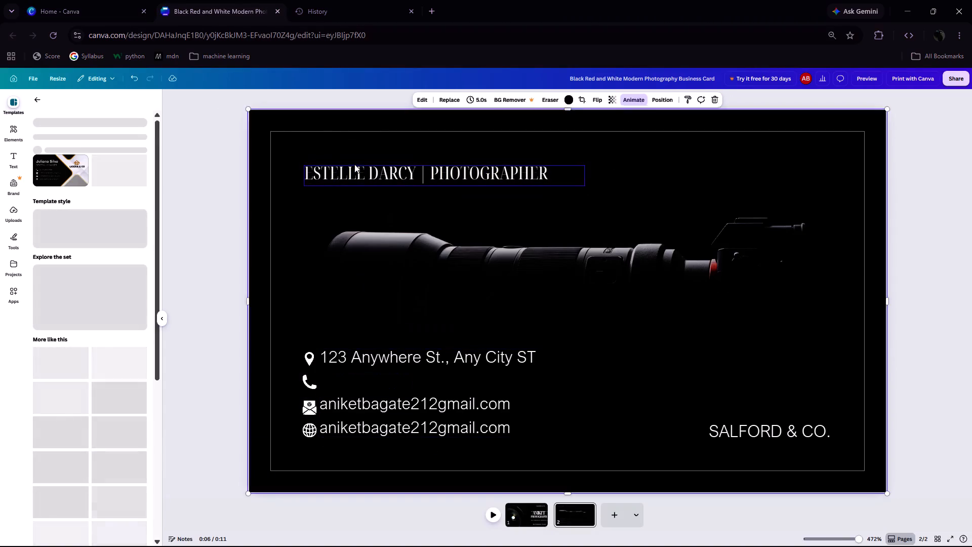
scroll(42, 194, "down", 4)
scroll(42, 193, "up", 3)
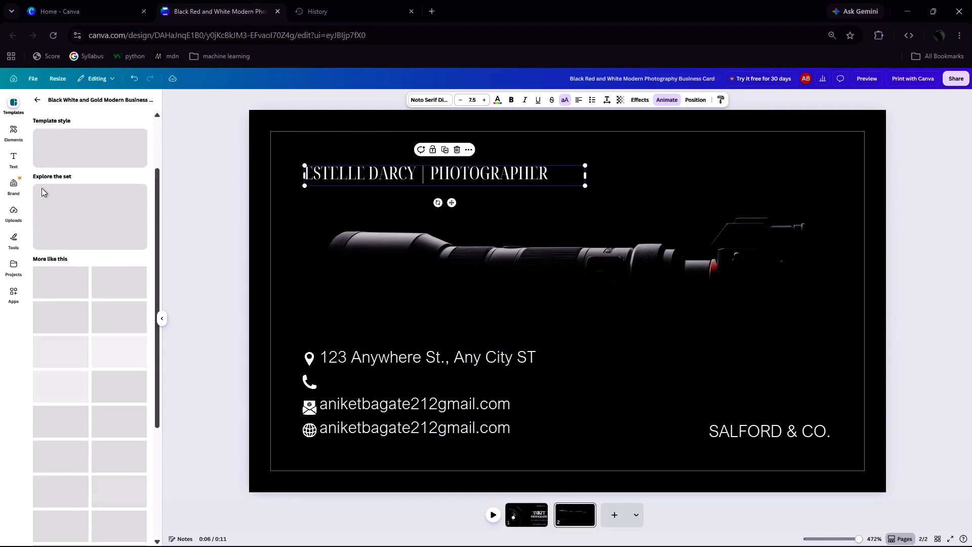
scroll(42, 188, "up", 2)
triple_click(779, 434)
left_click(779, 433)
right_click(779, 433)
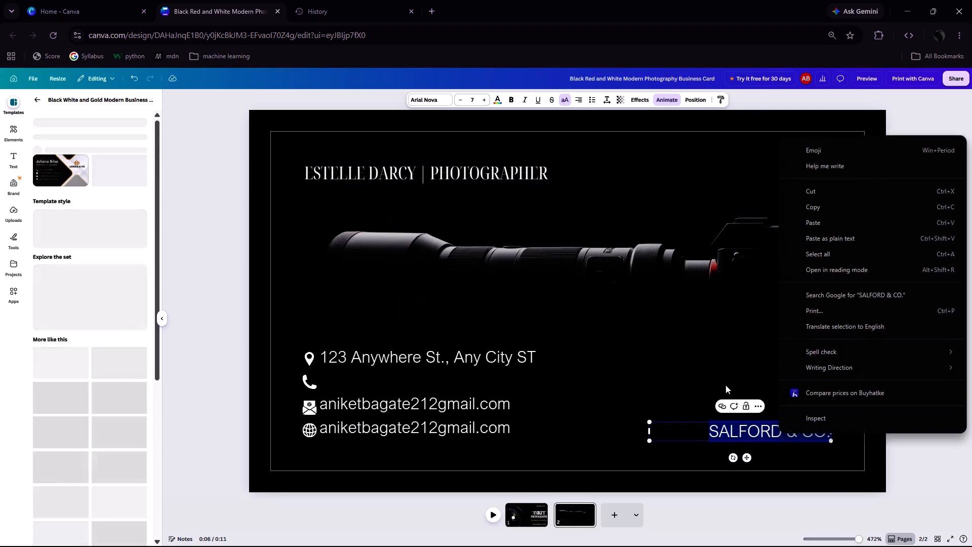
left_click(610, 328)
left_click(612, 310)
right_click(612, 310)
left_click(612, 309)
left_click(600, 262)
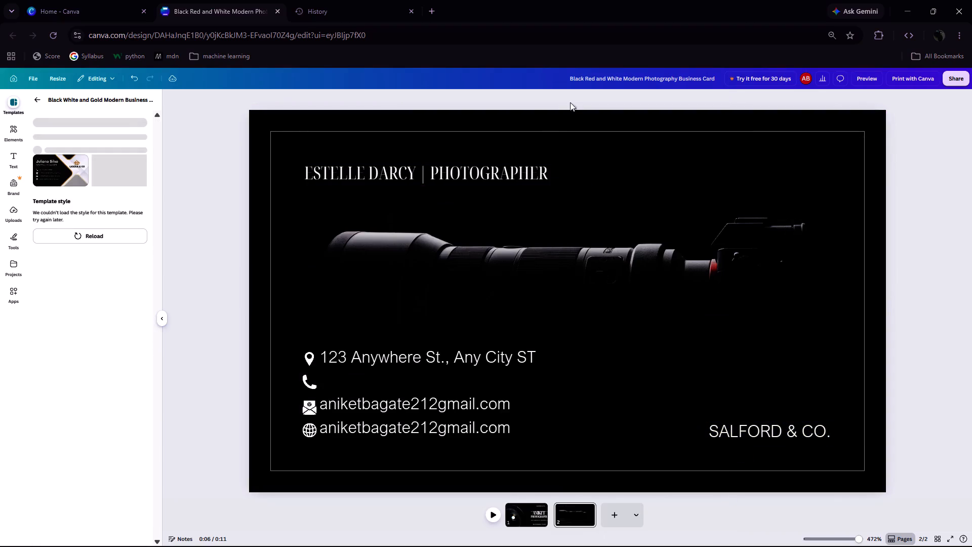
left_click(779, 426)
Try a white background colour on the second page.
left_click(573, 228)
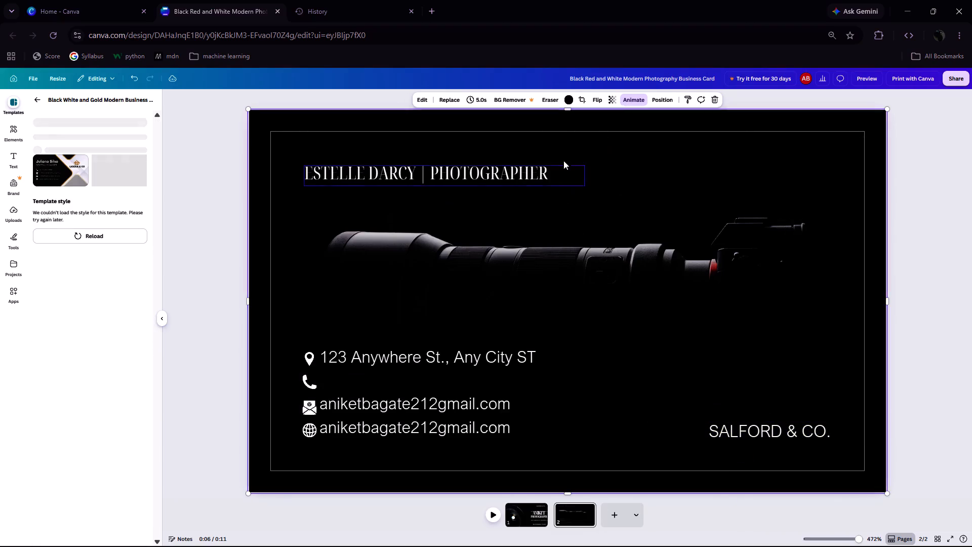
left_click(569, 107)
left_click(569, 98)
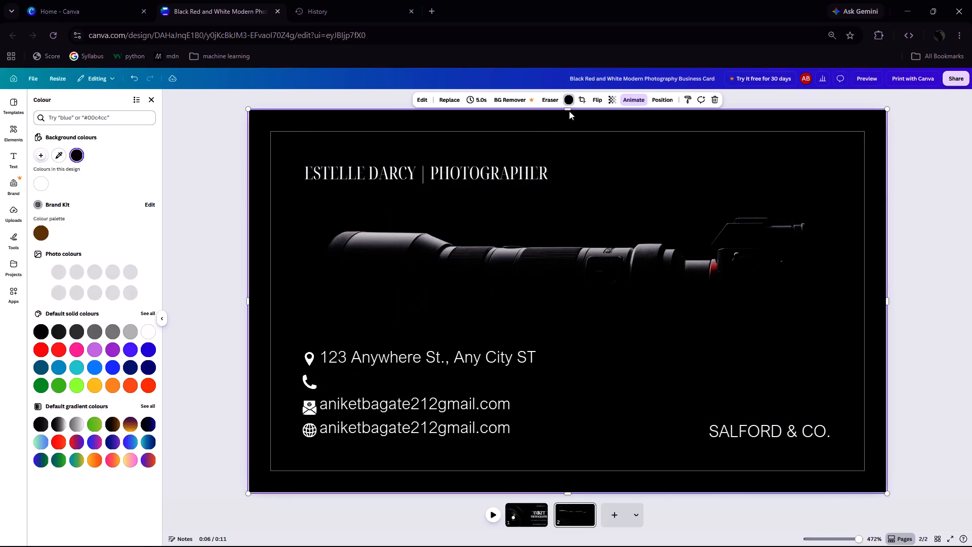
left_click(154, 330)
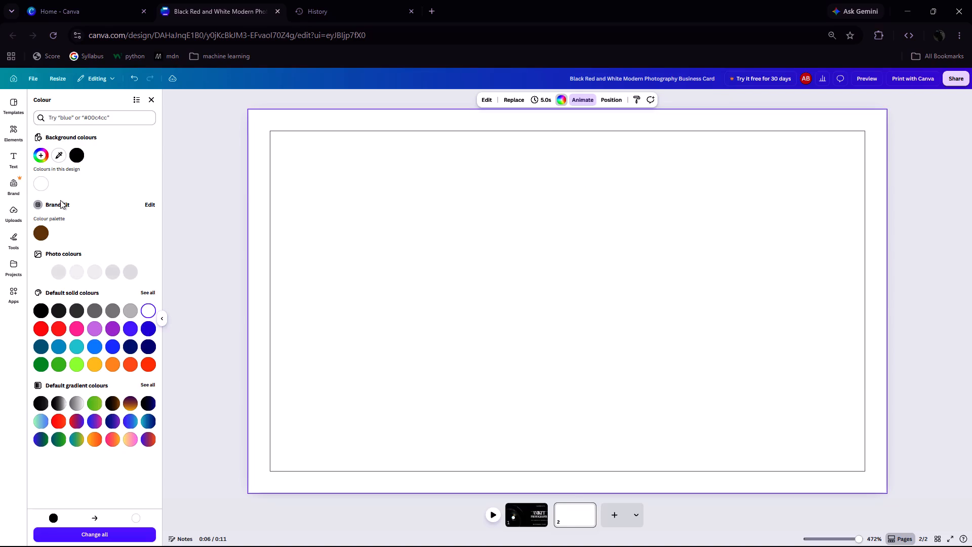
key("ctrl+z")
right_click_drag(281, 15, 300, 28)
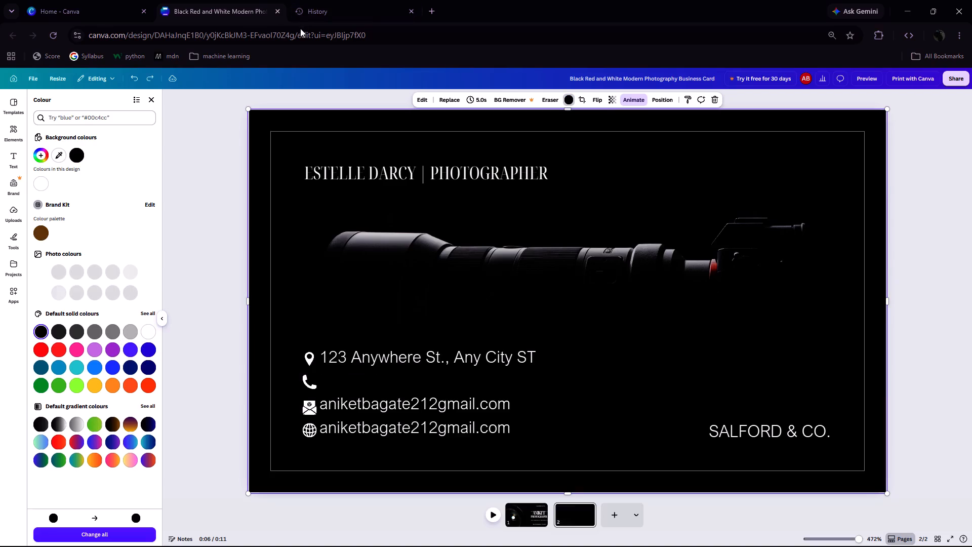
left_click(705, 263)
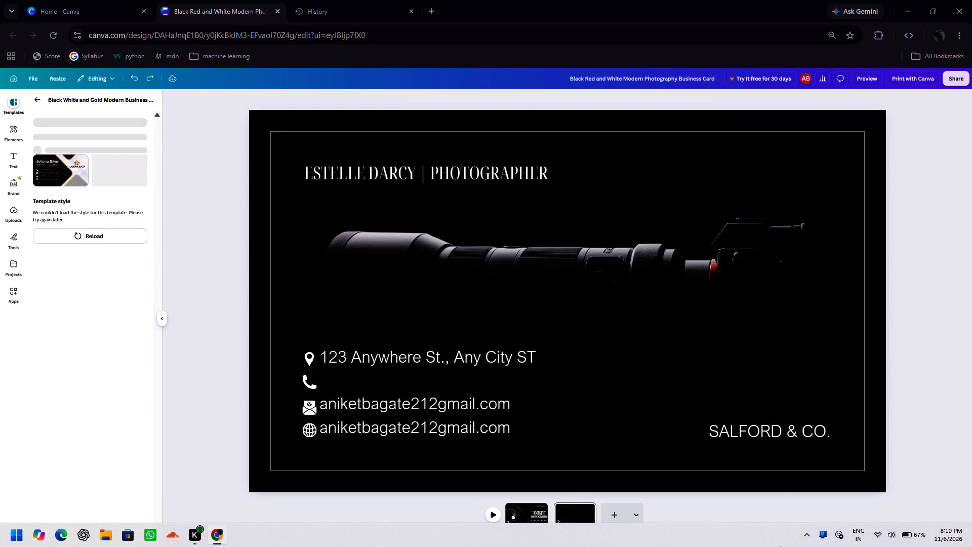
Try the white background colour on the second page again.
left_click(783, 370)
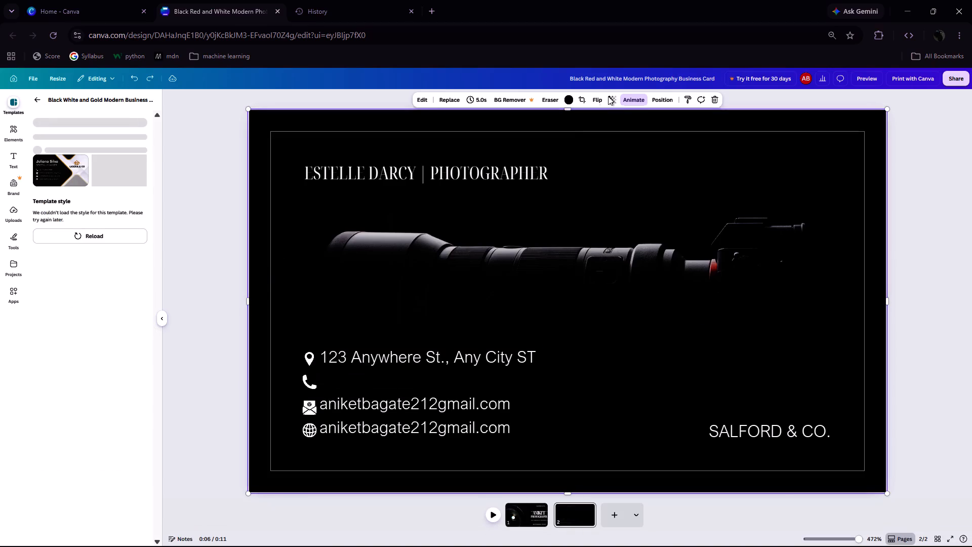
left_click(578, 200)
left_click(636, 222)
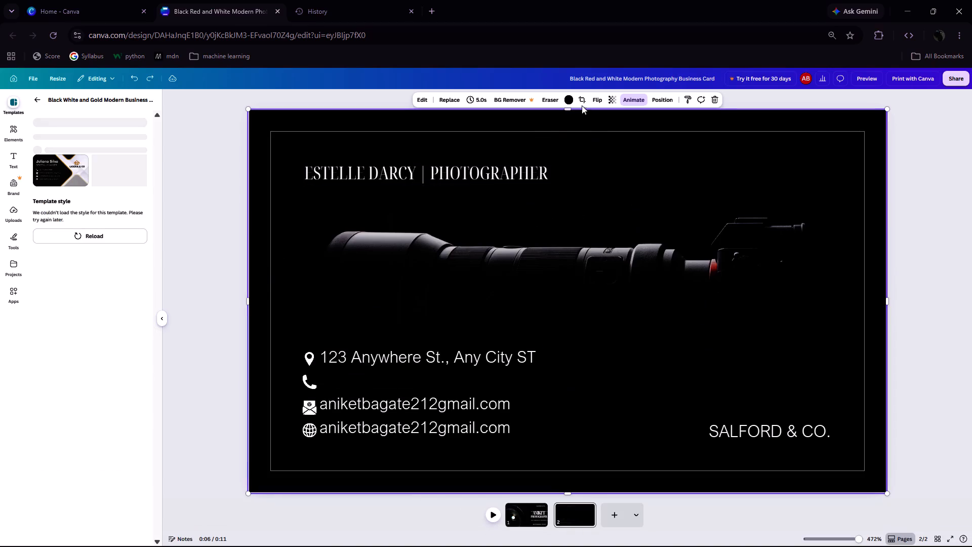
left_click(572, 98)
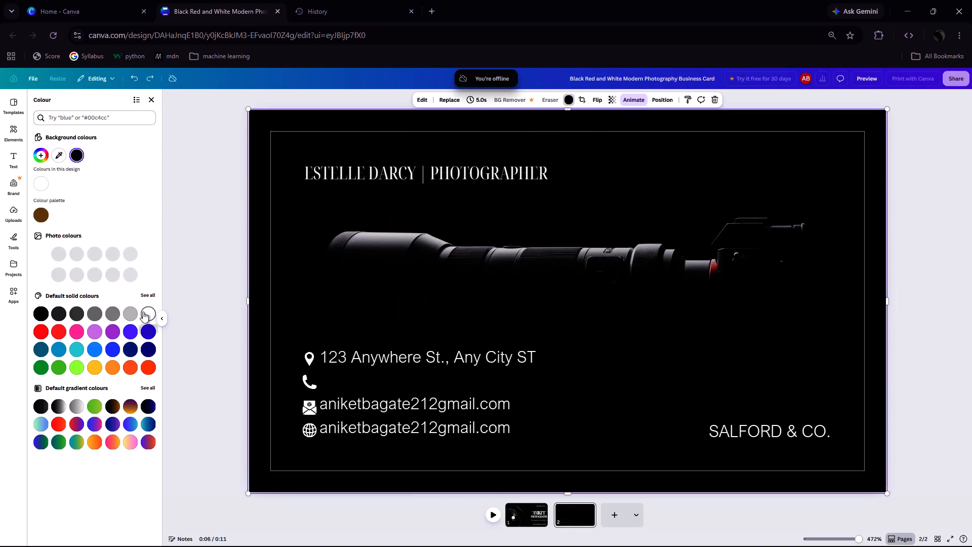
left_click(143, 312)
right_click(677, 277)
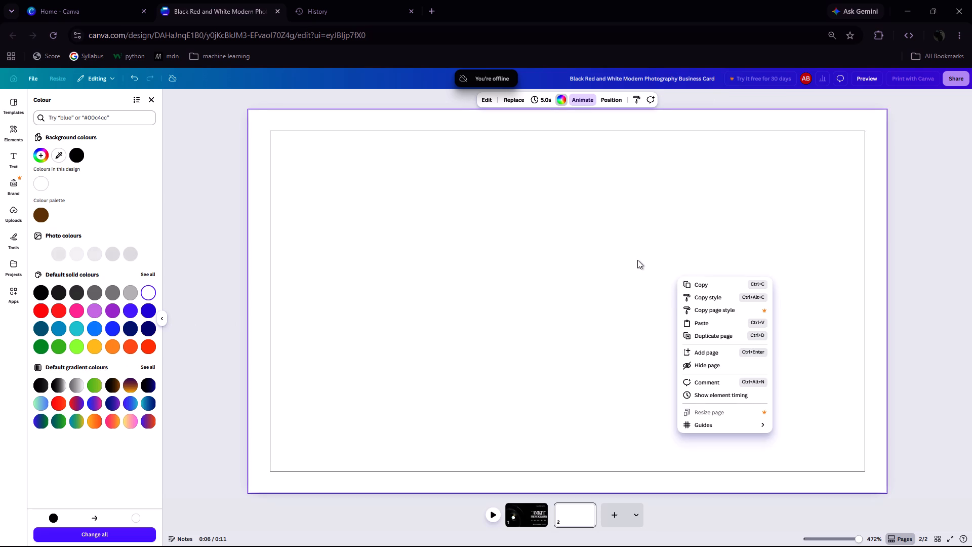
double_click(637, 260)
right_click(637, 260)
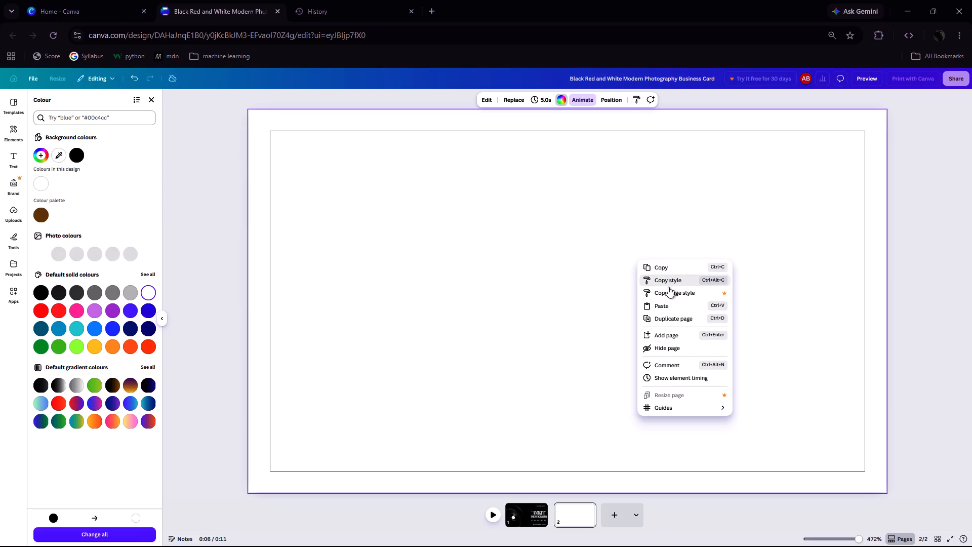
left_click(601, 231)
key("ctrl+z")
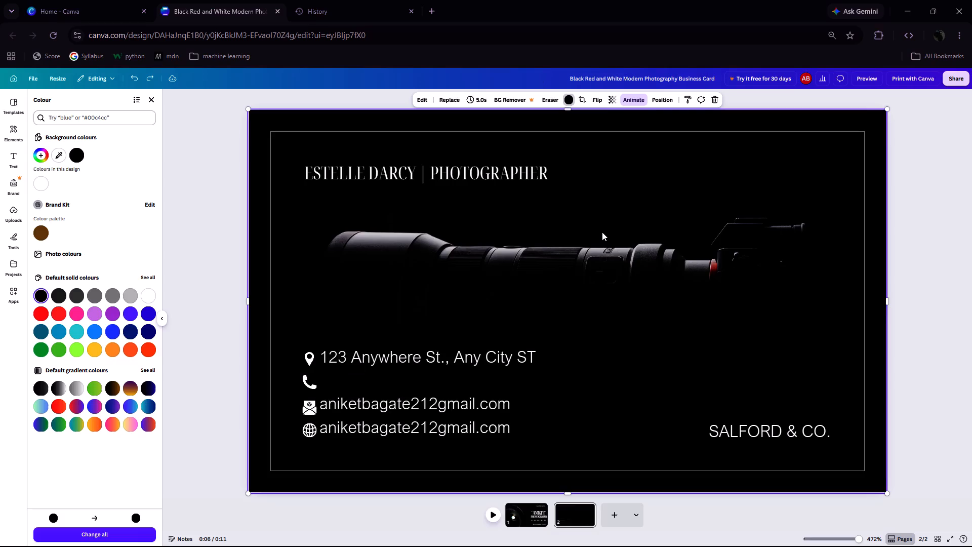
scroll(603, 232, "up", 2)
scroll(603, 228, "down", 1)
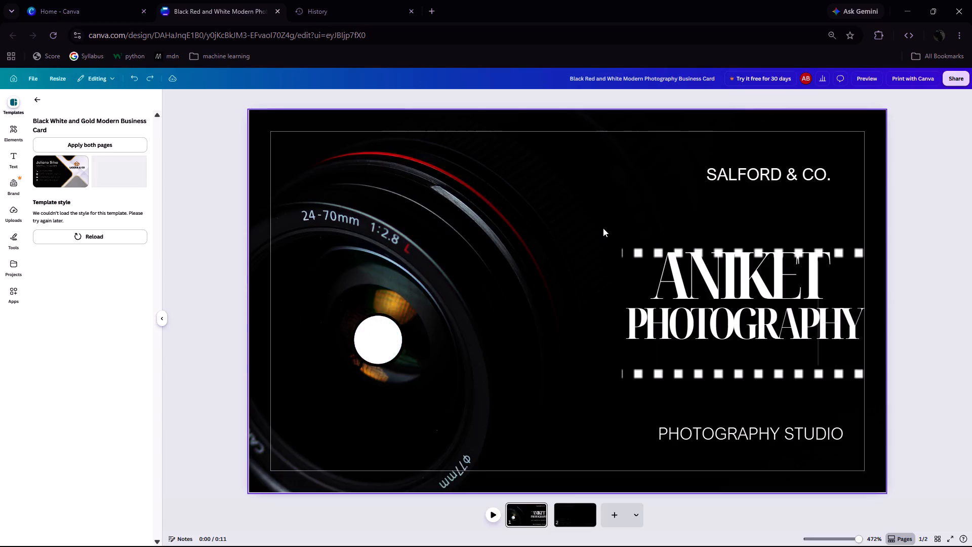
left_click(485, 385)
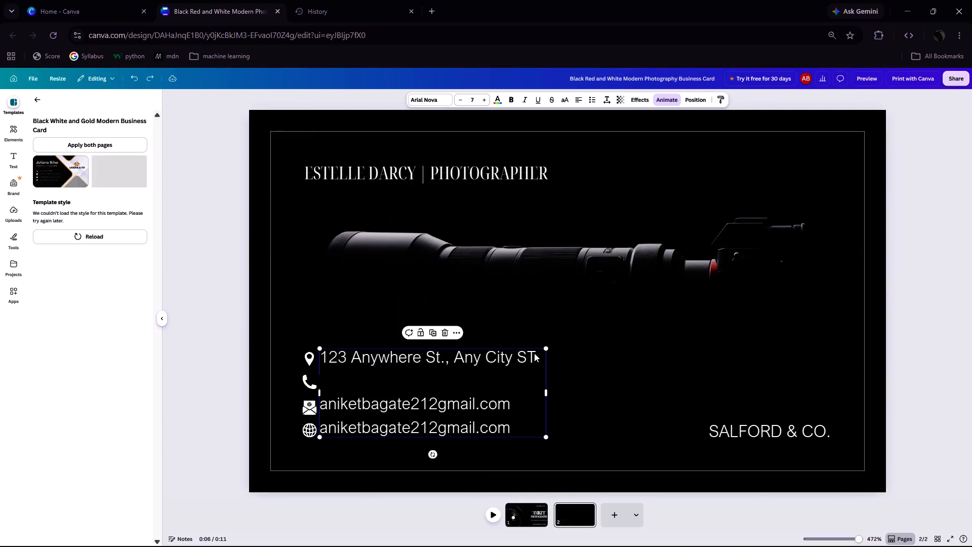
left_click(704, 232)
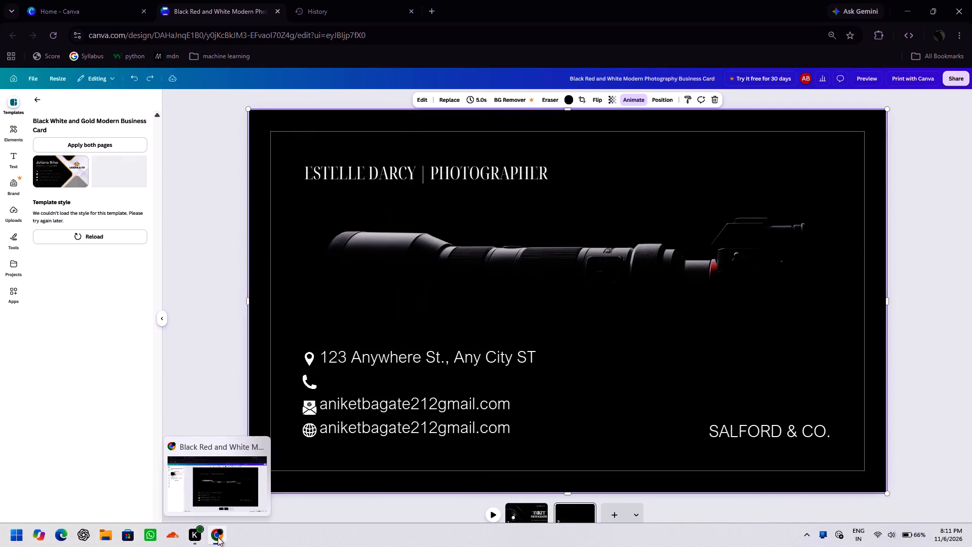
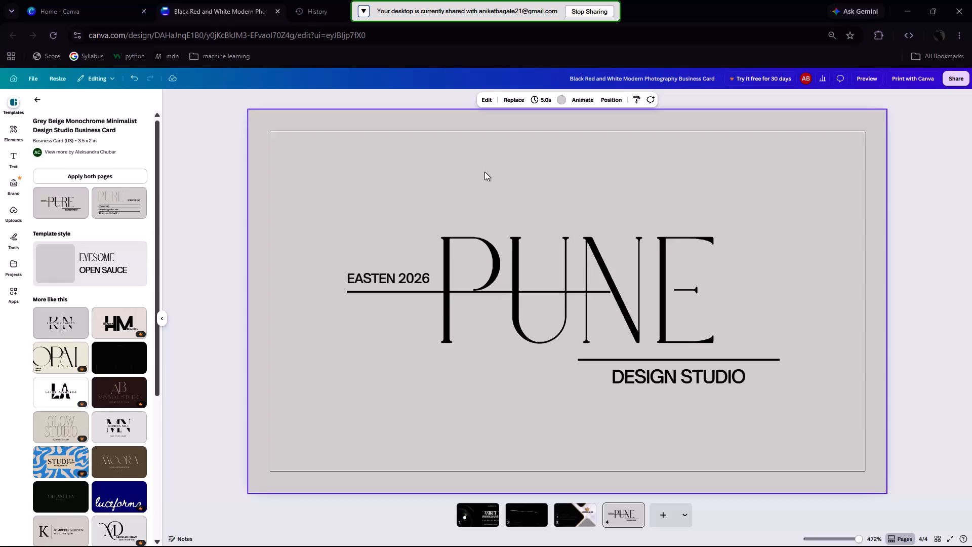
Apply the purple-to-orange default gradient as the background colour of the fourth page.
left_click(487, 173)
left_click(533, 167)
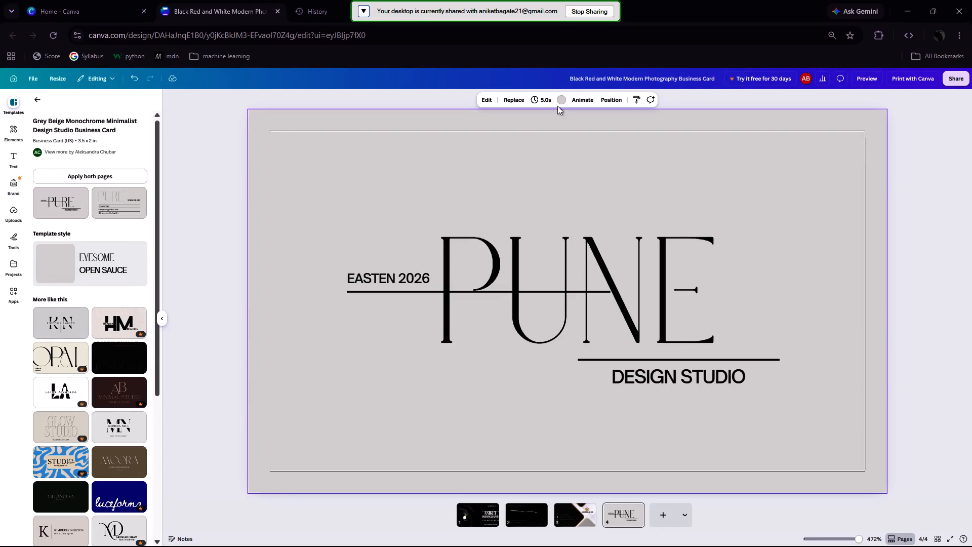
left_click(559, 103)
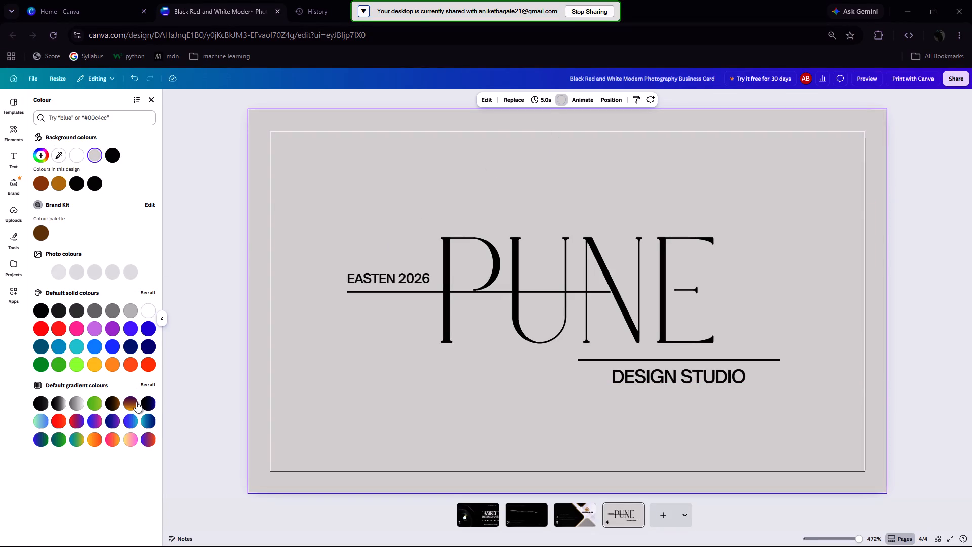
left_click(133, 403)
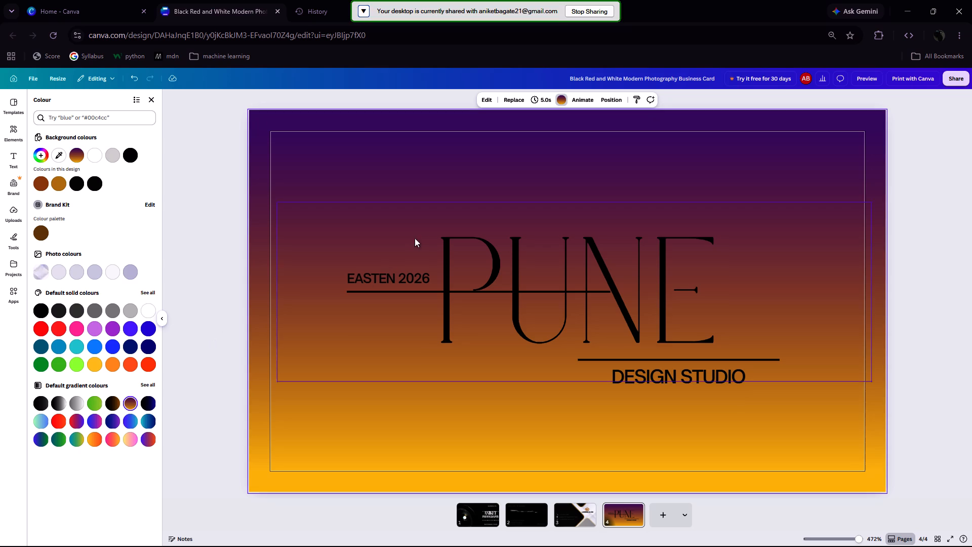
left_click(372, 424)
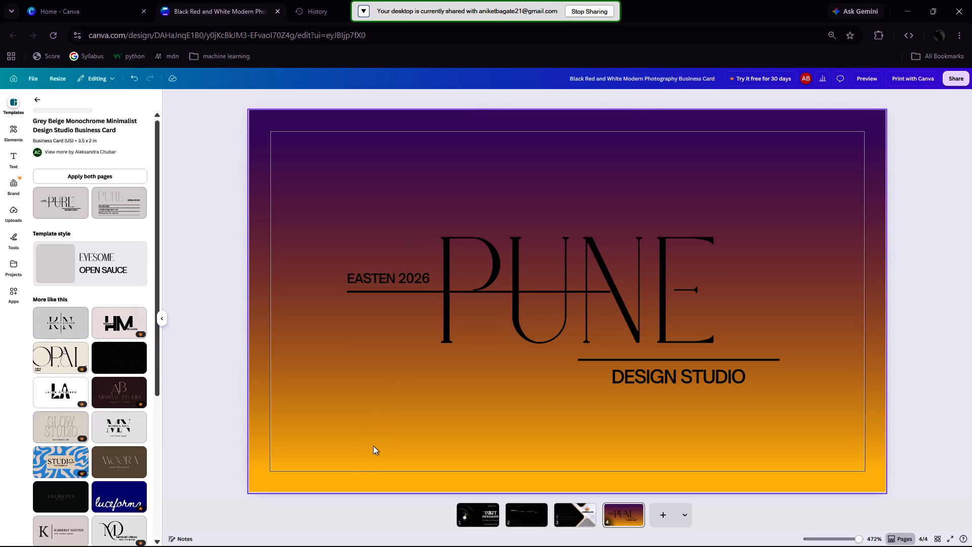
left_click(373, 446)
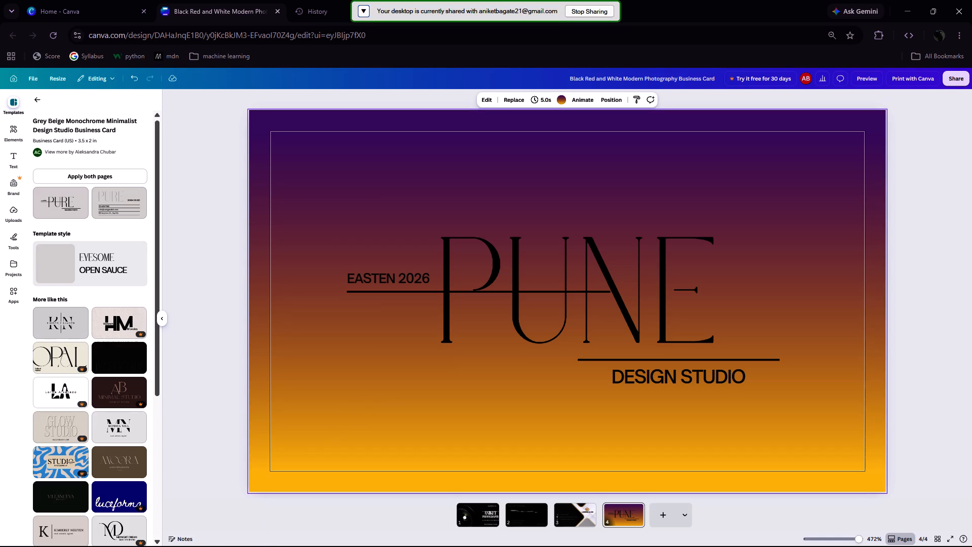
Replace the "PUNE" heading with the cardholder's name, putting "ANIKET" on the first line and the surname on the second.
left_click(414, 334)
triple_click(399, 316)
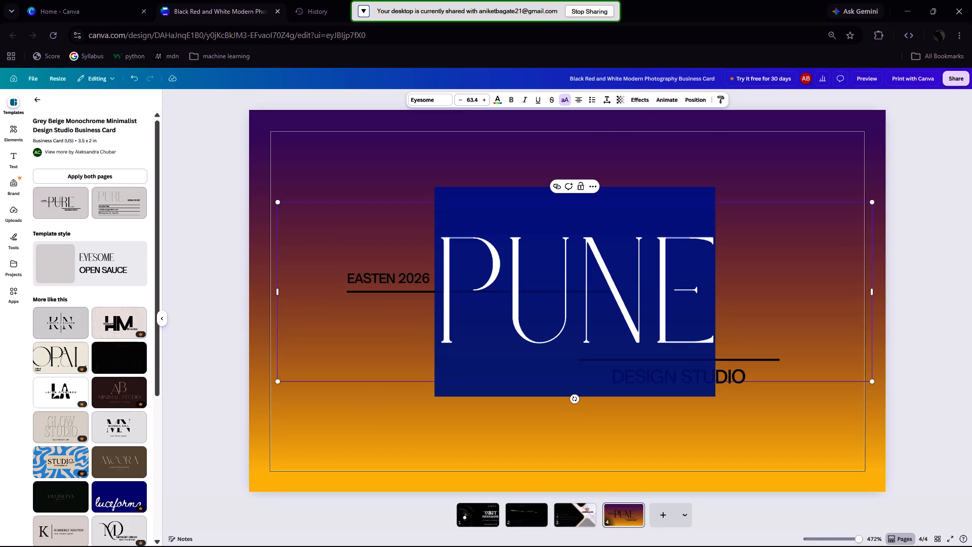
left_click(671, 296)
key("BackSpace")
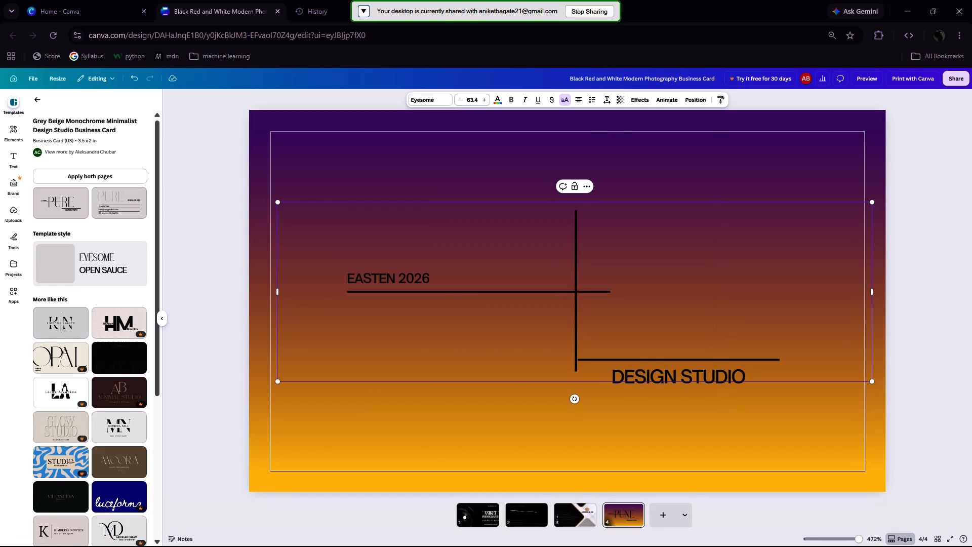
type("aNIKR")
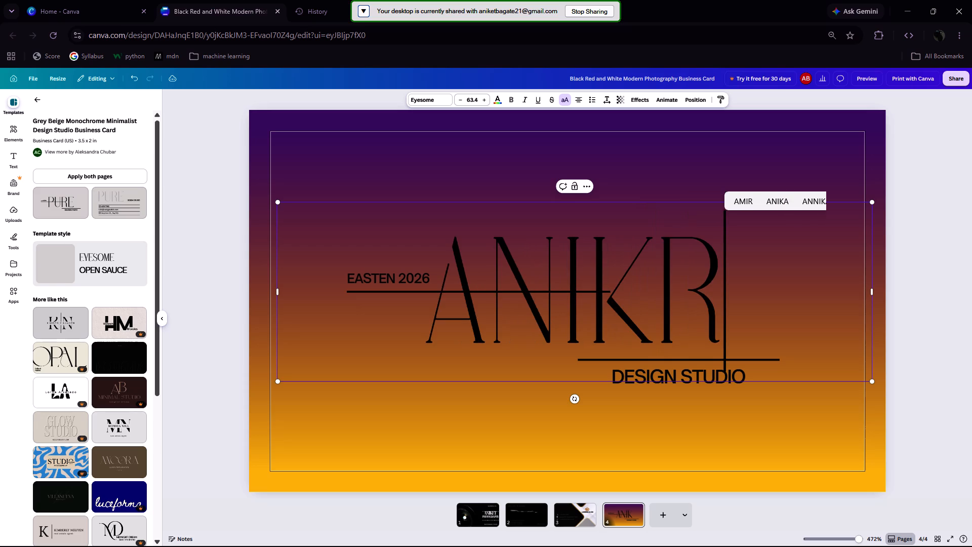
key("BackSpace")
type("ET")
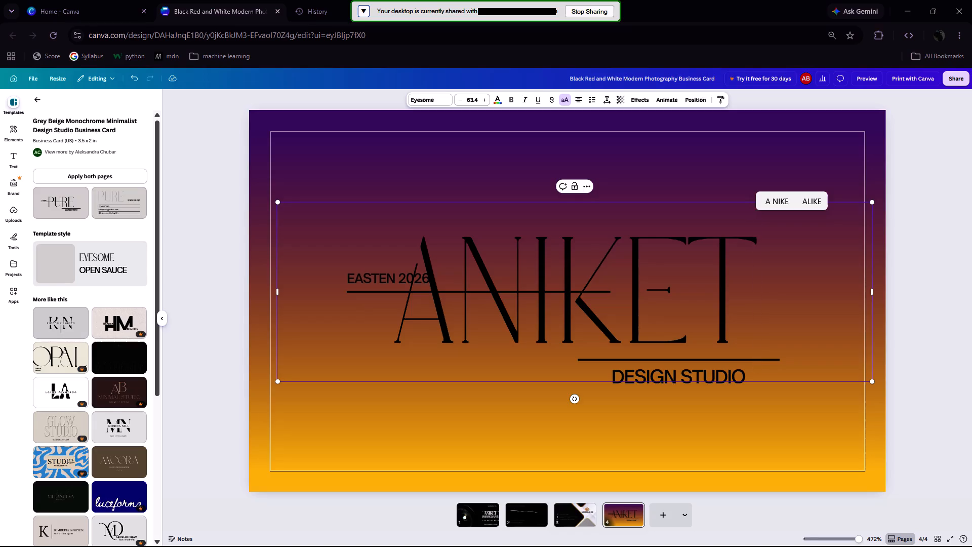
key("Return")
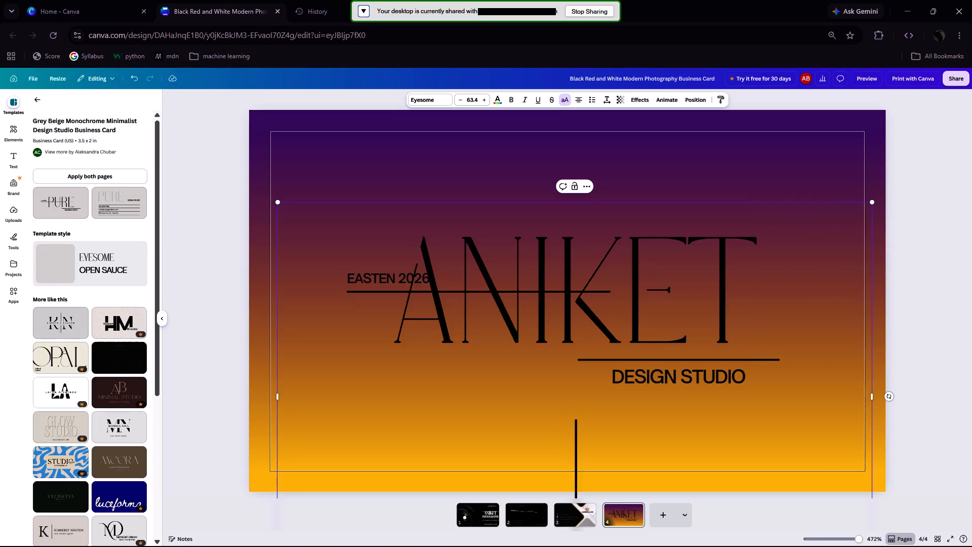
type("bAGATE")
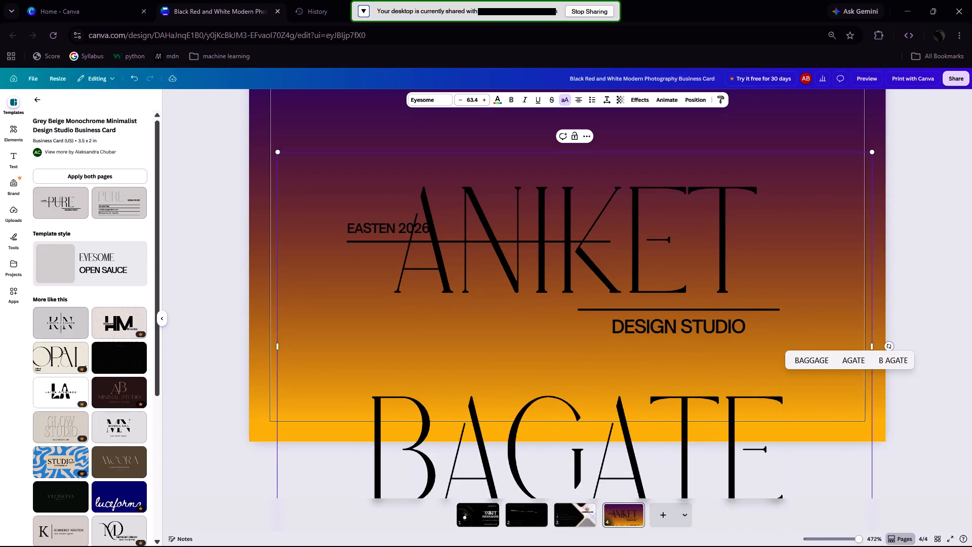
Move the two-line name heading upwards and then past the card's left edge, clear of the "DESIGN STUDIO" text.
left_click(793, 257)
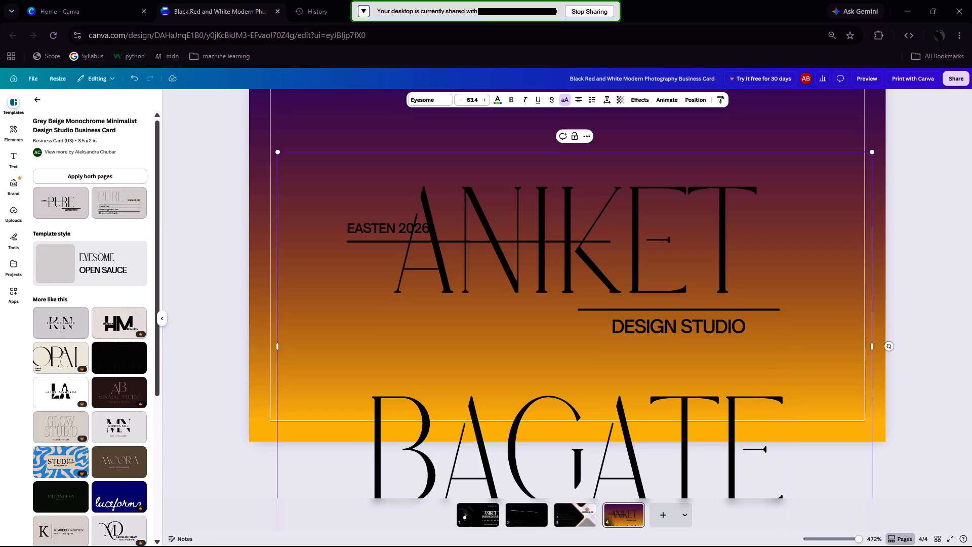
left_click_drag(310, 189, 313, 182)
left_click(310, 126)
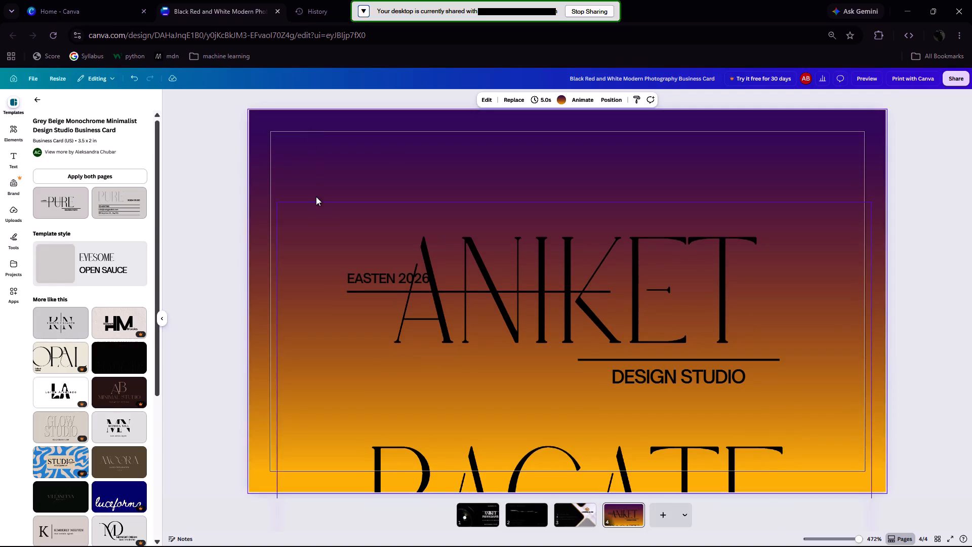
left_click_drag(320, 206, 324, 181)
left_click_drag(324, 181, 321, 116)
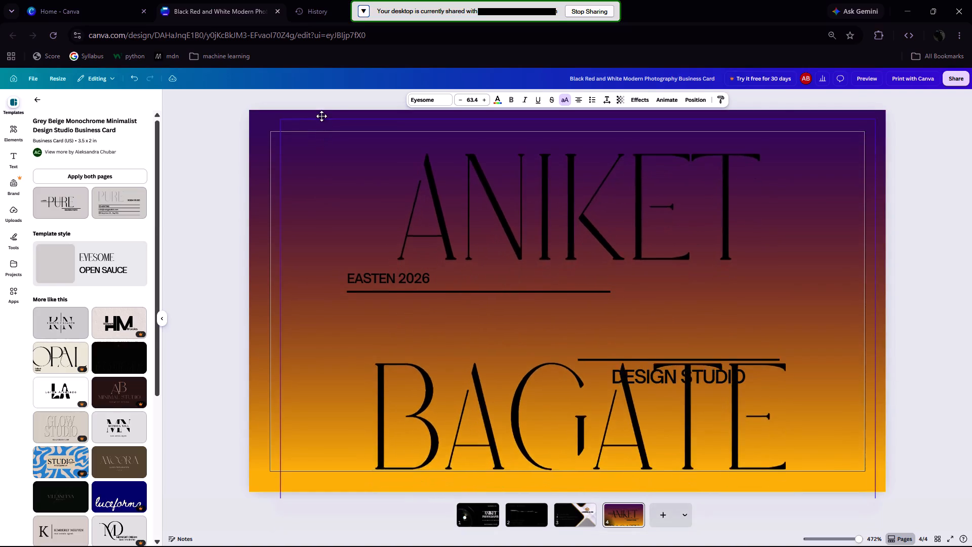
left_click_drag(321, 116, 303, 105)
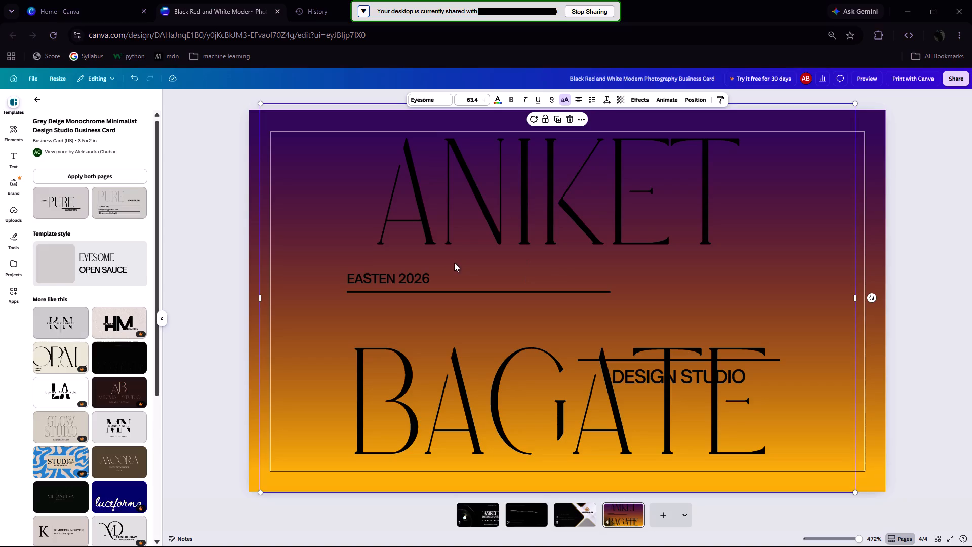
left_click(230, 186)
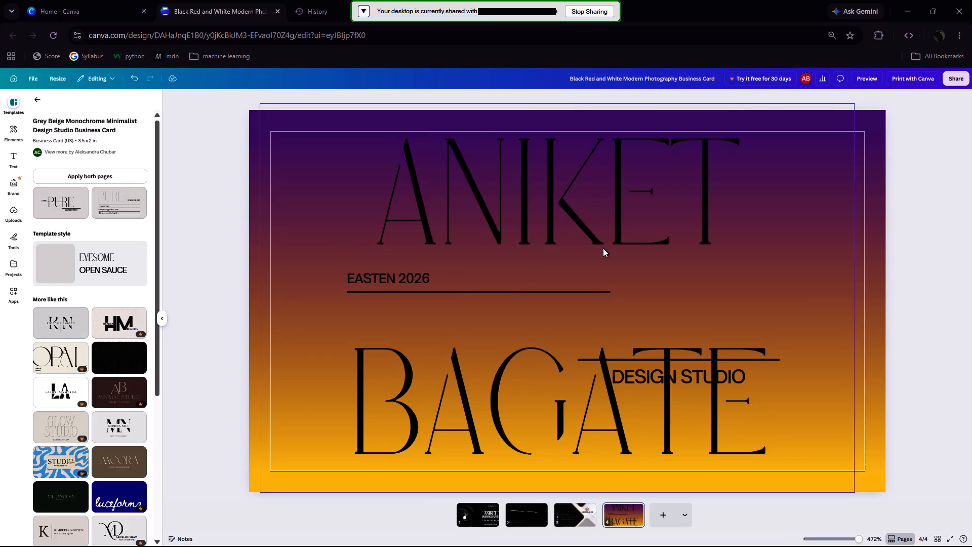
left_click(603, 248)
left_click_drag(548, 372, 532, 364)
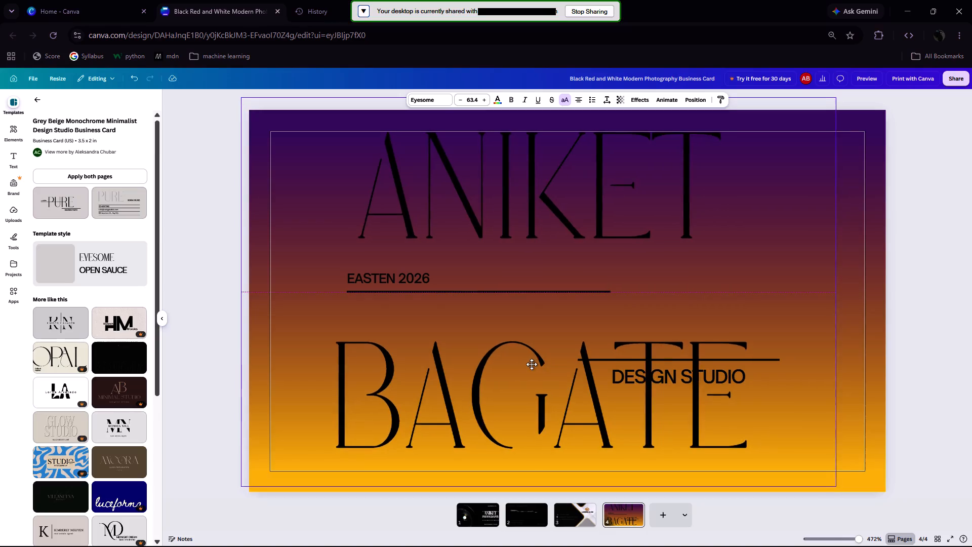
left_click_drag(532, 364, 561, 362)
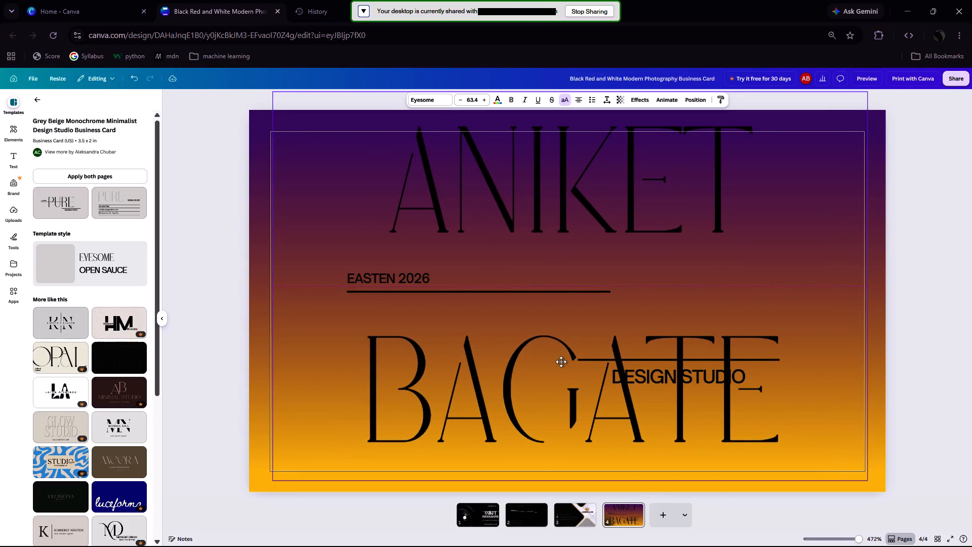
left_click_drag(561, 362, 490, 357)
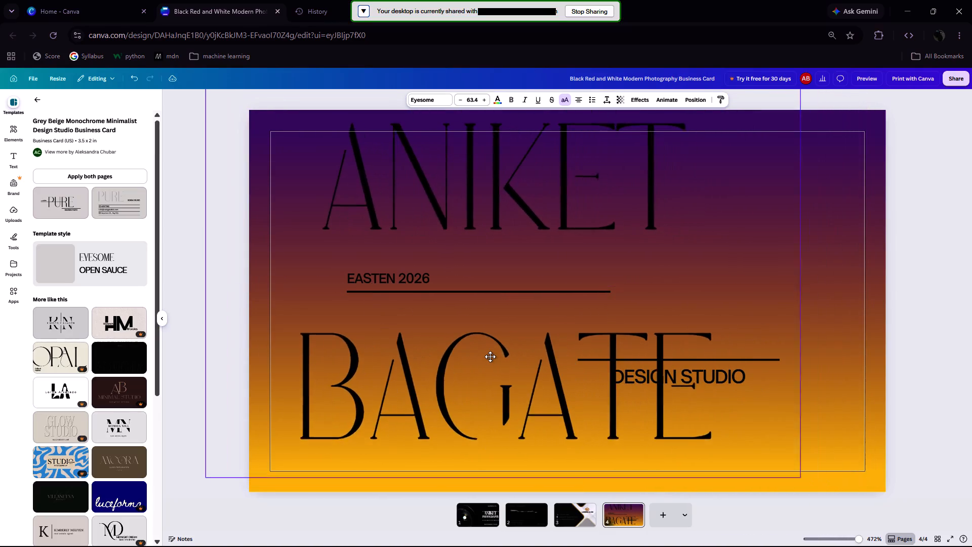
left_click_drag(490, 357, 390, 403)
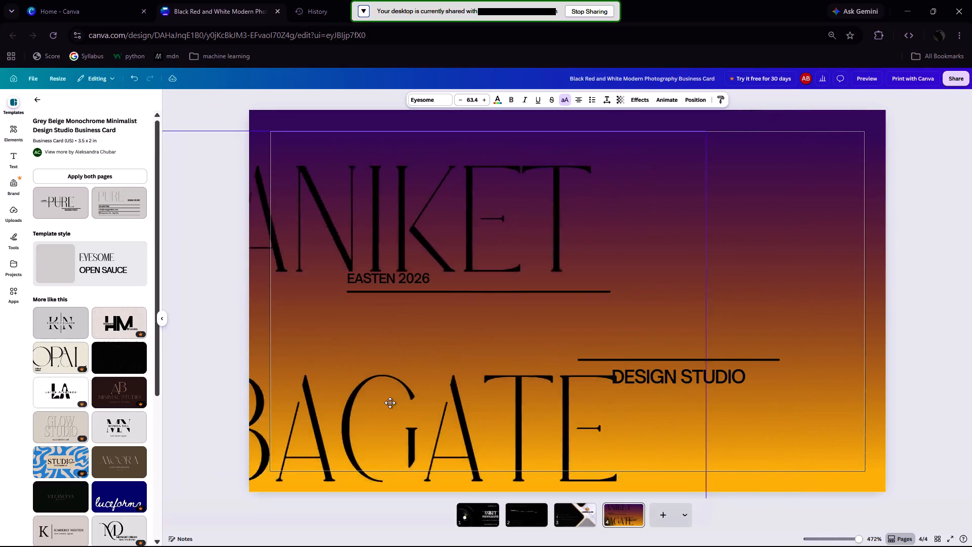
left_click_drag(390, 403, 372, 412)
Move the "DESIGN STUDIO" text across to the card's right edge.
left_click_drag(740, 374, 760, 375)
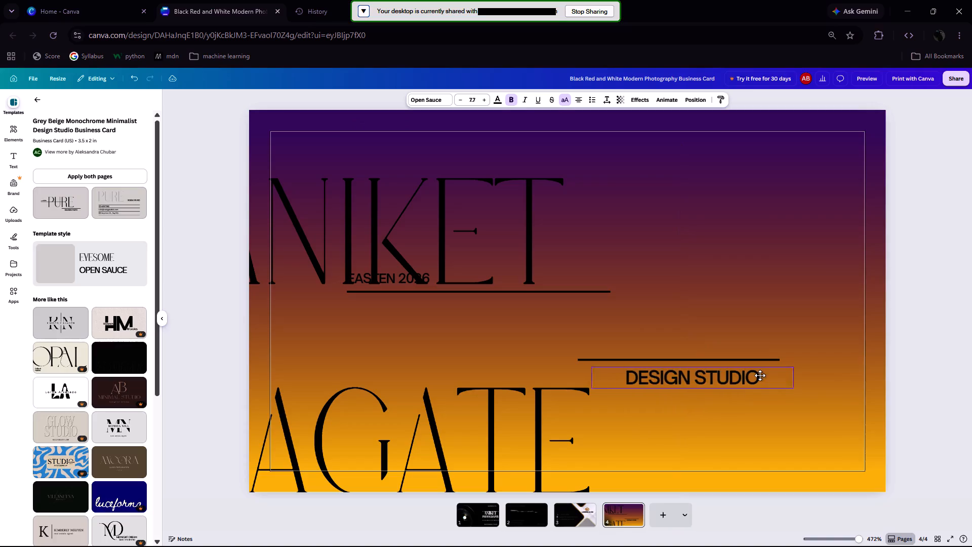
left_click_drag(760, 375, 848, 375)
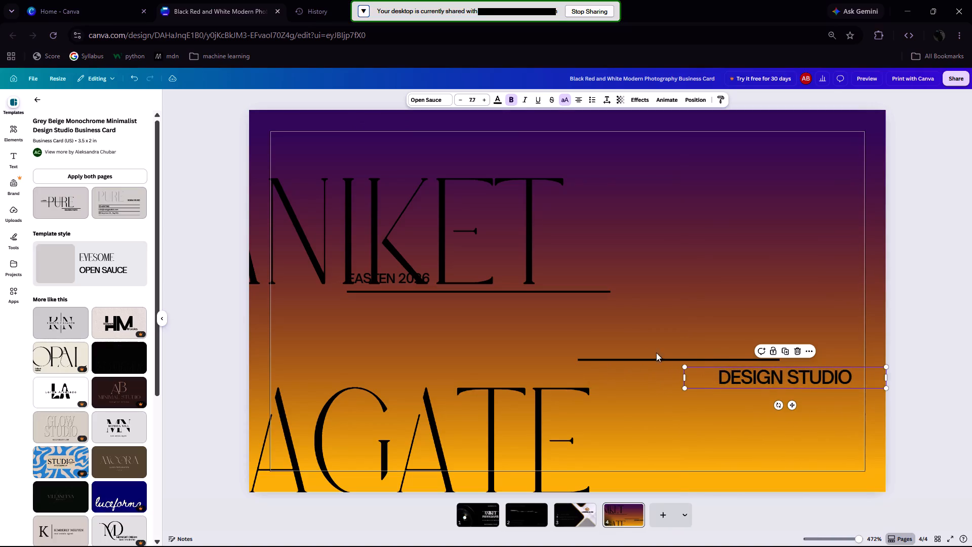
Move the line above "DESIGN STUDIO" to the card's right margin over the text, undoing the accidental black background.
left_click_drag(647, 358, 656, 360)
right_click(653, 359)
left_click_drag(671, 360, 737, 360)
left_click(804, 334)
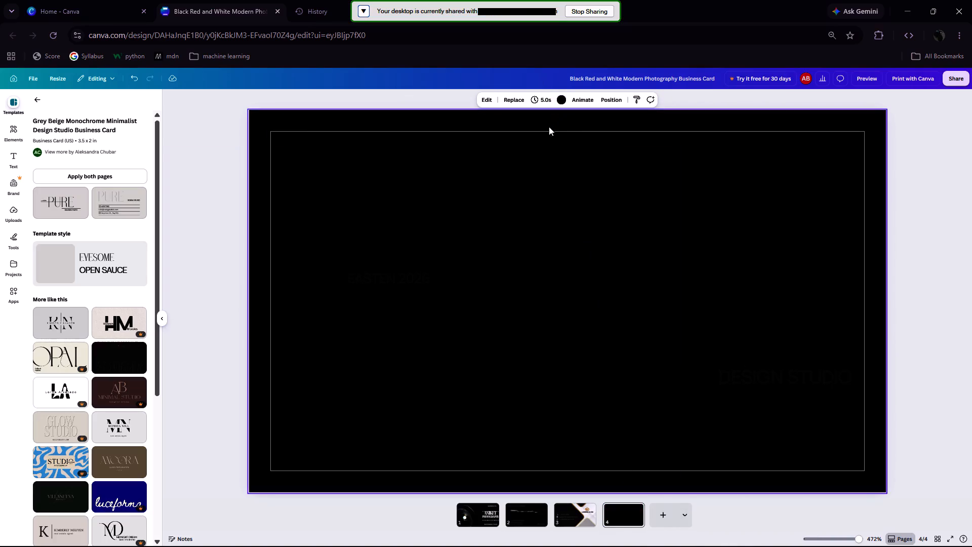
key("ctrl+z")
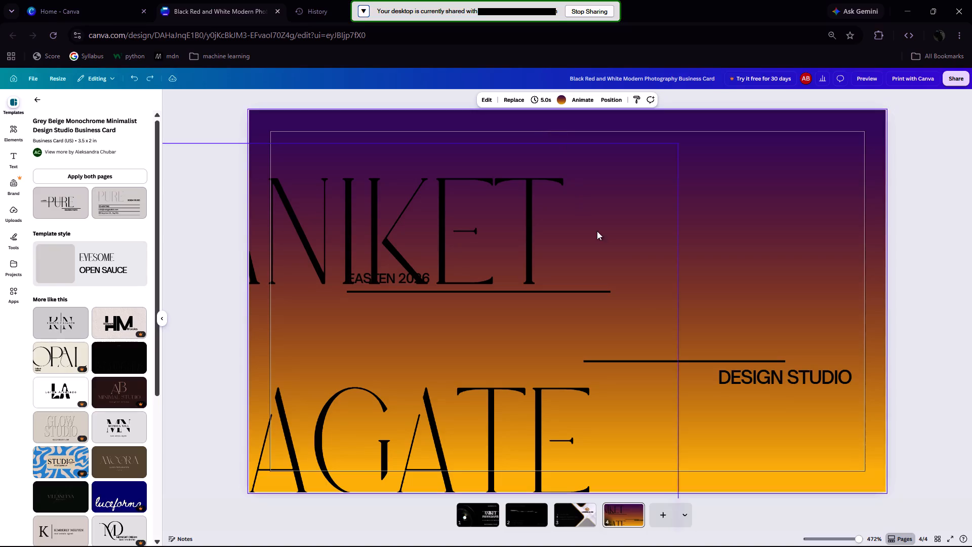
left_click_drag(726, 362, 804, 363)
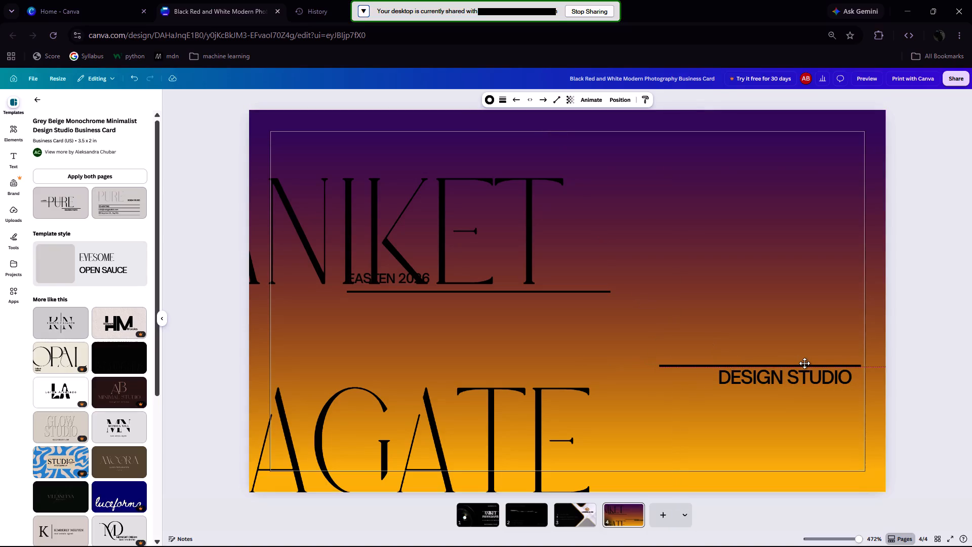
left_click_drag(804, 363, 805, 363)
Reposition the name heading with "ANIKET" just above "EASTEN 2026" and the surname beside "DESIGN STUDIO" near the card's bottom margin.
left_click_drag(537, 416, 593, 389)
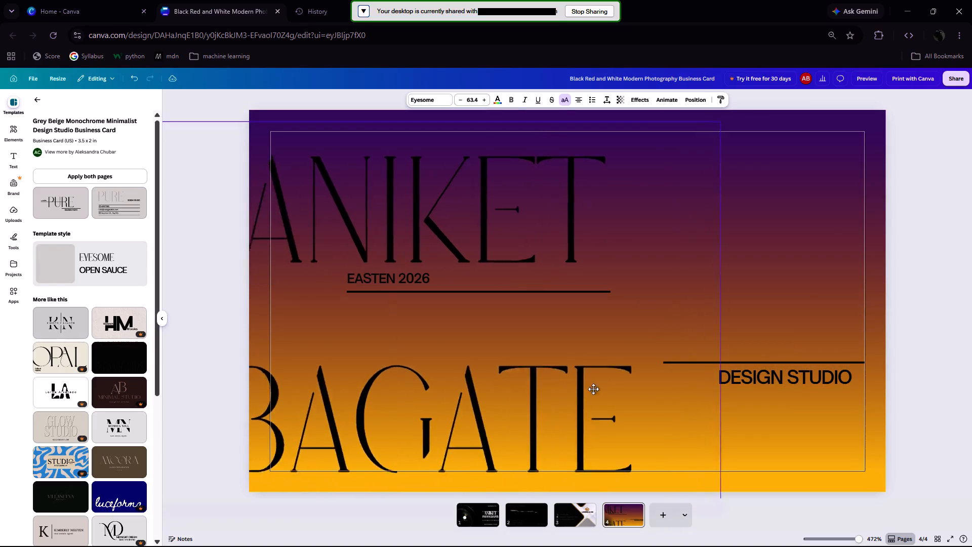
left_click_drag(593, 389, 674, 371)
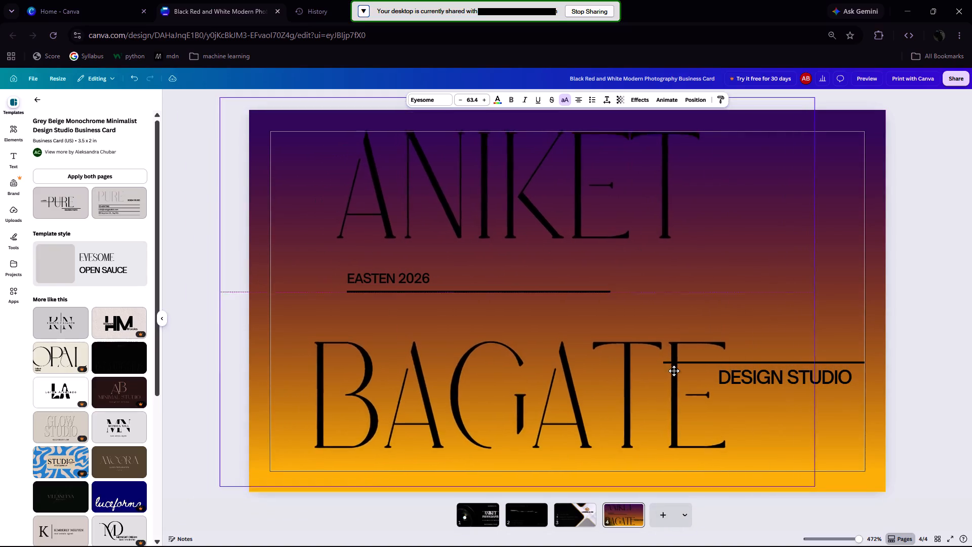
left_click_drag(674, 371, 681, 398)
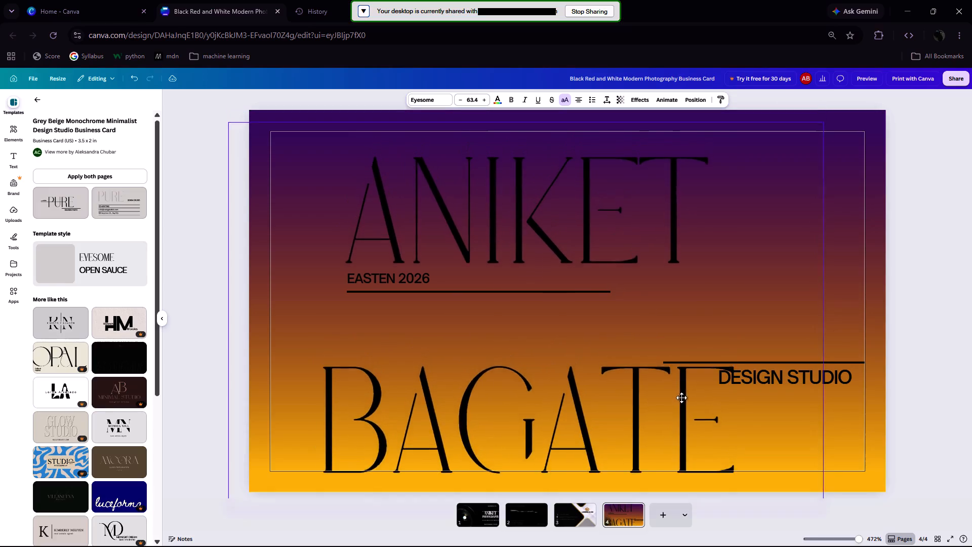
left_click_drag(681, 398, 657, 396)
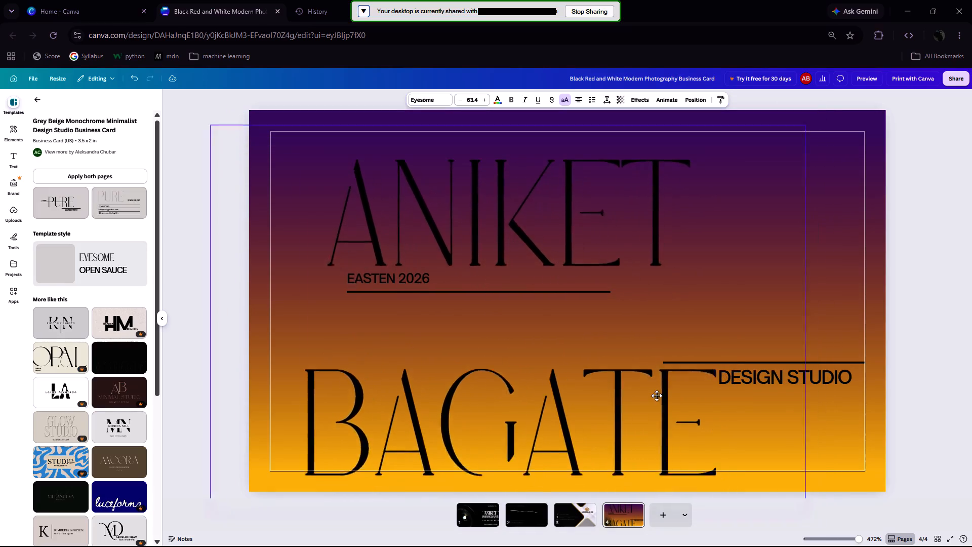
left_click_drag(657, 396, 660, 397)
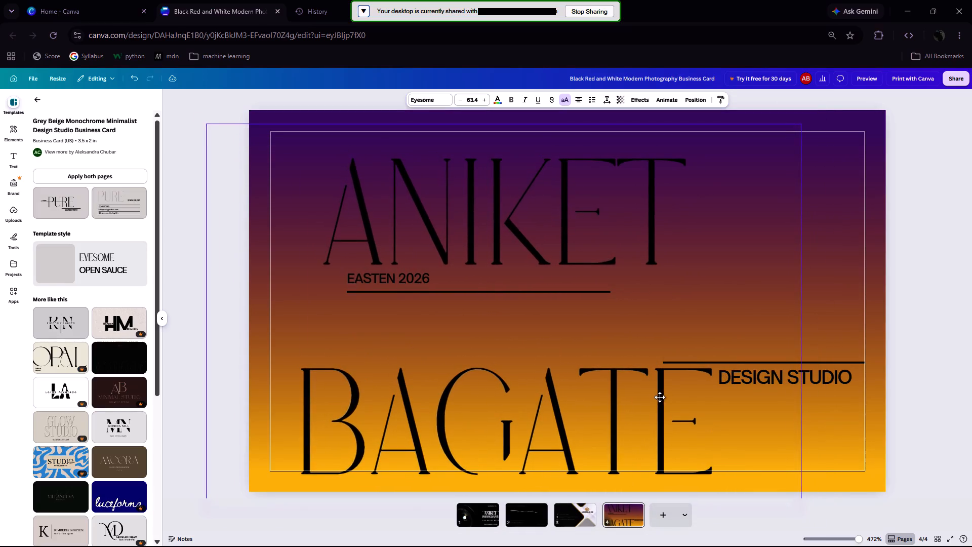
left_click_drag(660, 397, 661, 396)
left_click(847, 195)
left_click(887, 180)
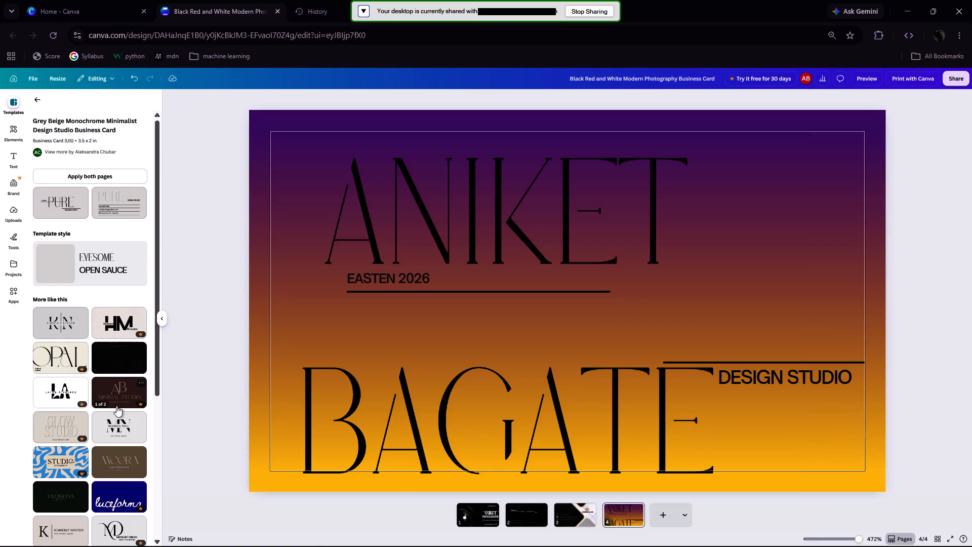
Browse the similar business card designs listed for the Grey Beige Monochrome Minimalist Design Studio template.
scroll(118, 405, "down", 3)
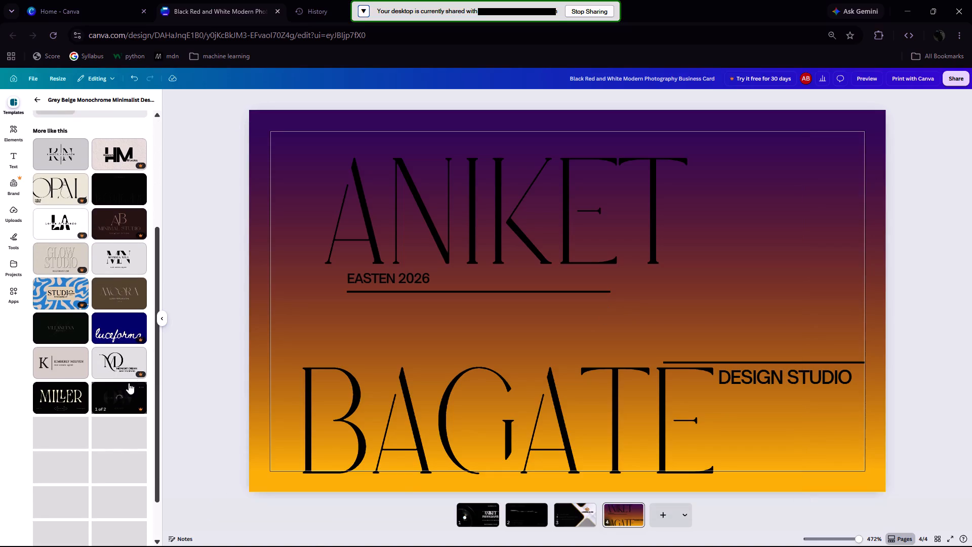
scroll(128, 373, "up", 1)
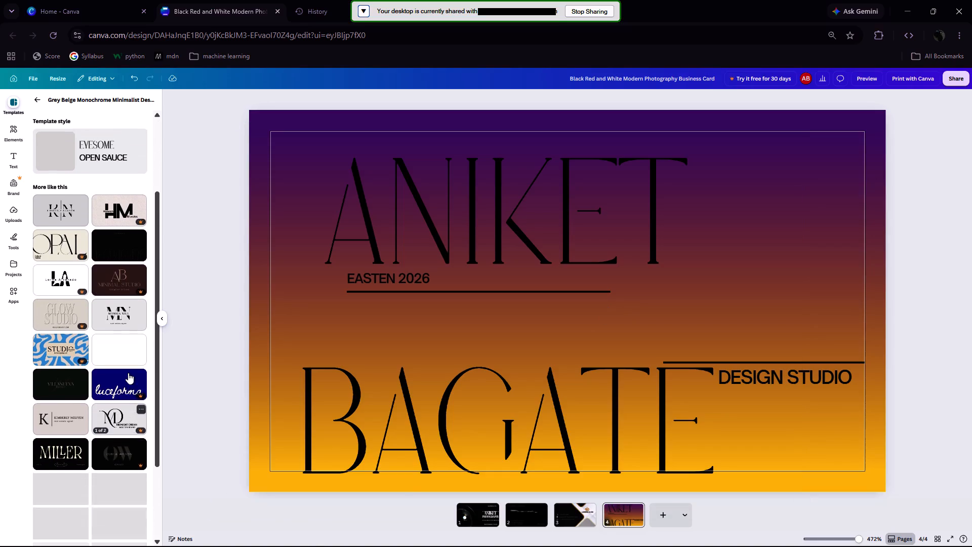
scroll(128, 373, "up", 1)
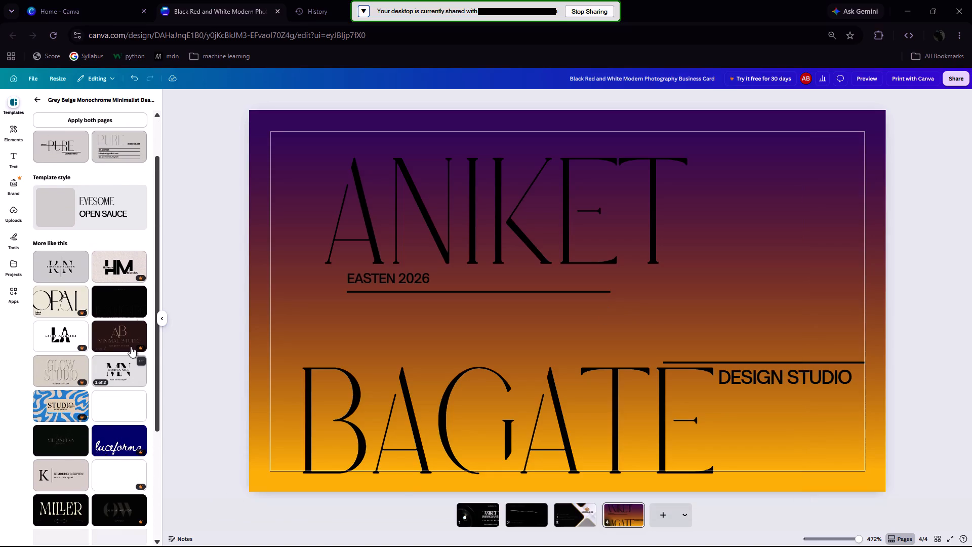
scroll(131, 346, "down", 4)
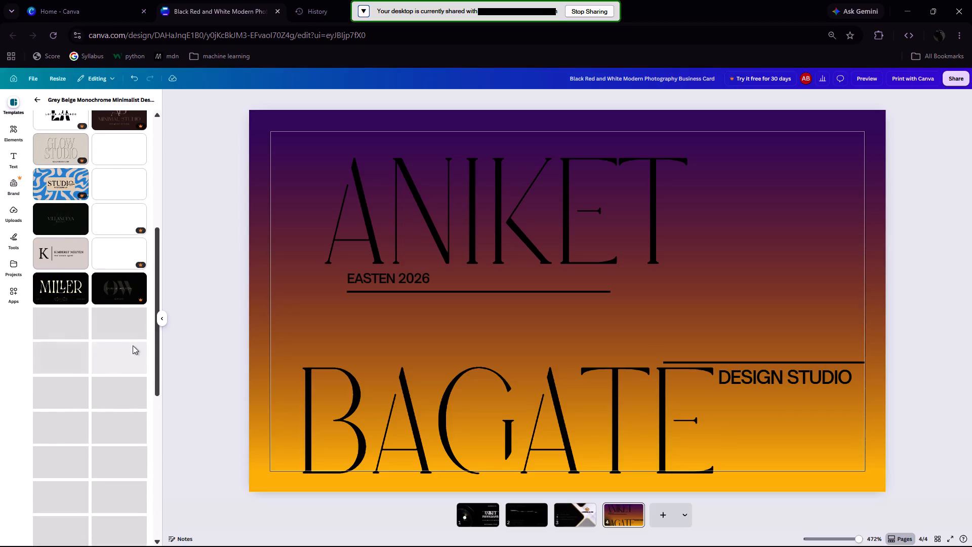
scroll(133, 345, "down", 2)
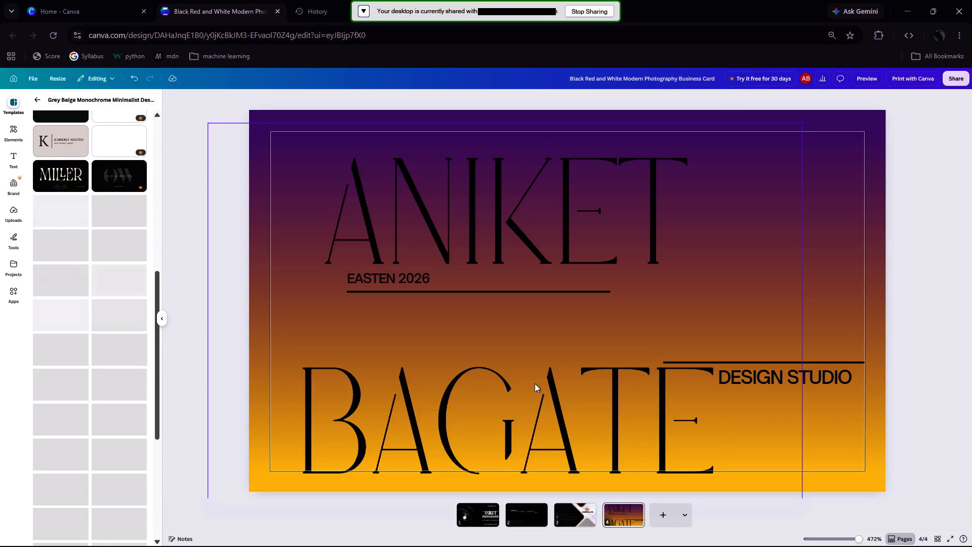
left_click(483, 383)
left_click(524, 260)
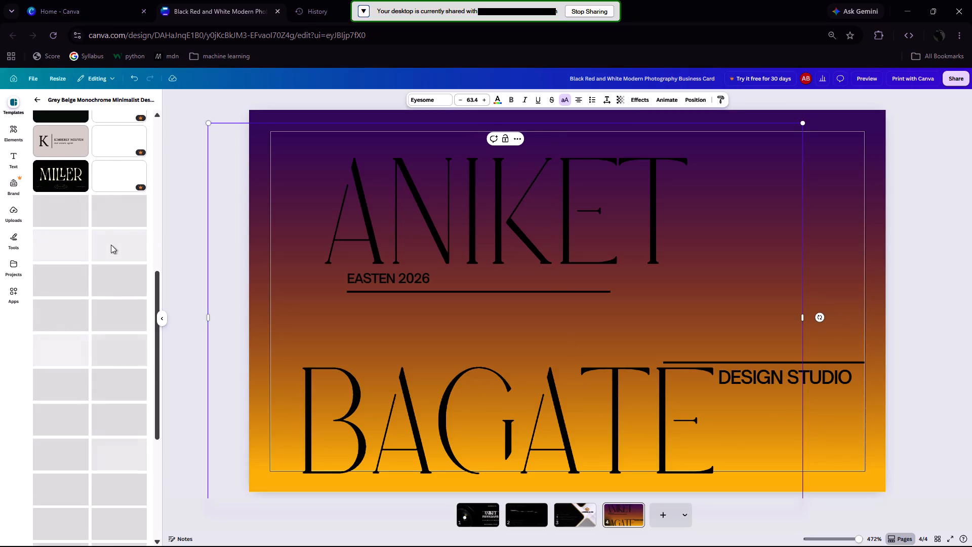
scroll(114, 239, "down", 2)
scroll(115, 240, "up", 8)
scroll(116, 240, "down", 1)
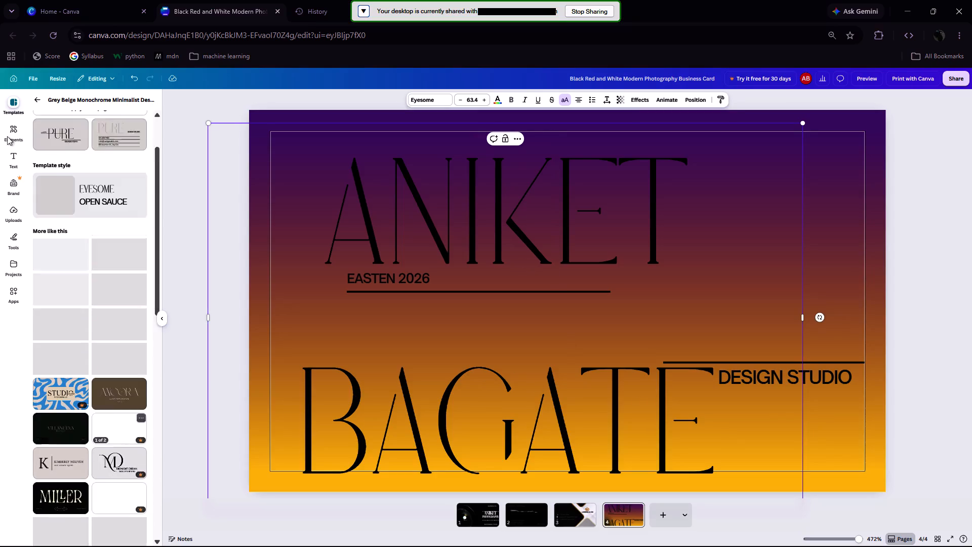
left_click(22, 110)
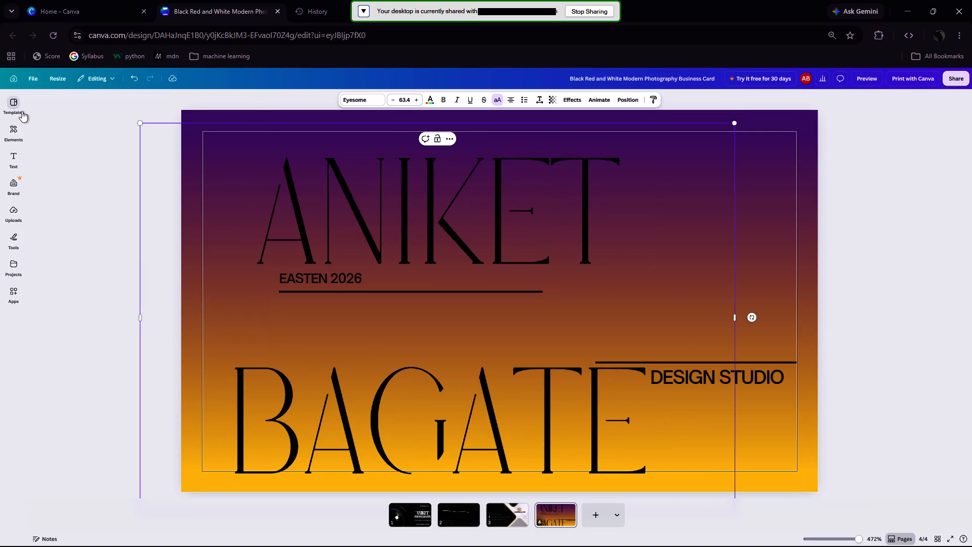
left_click(15, 107)
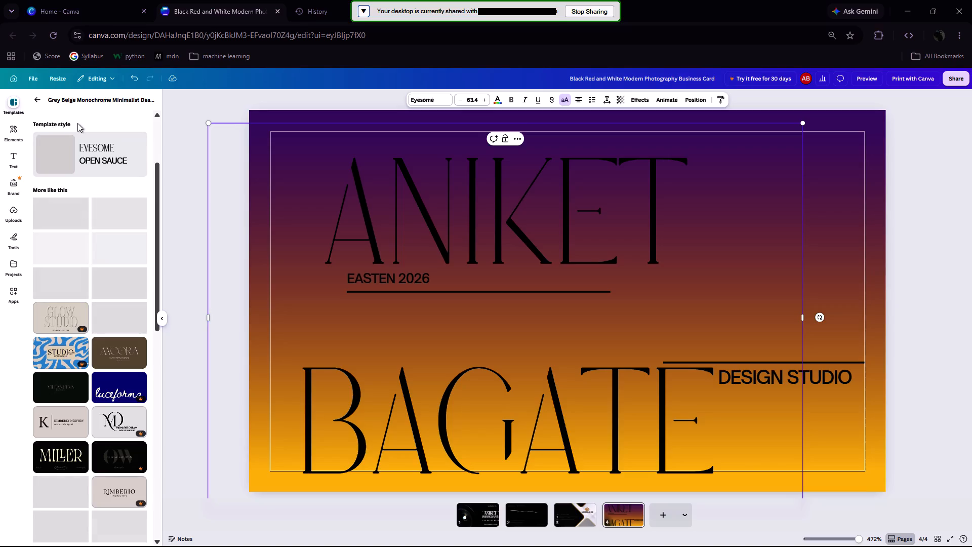
Return to the "logo" template results and open the Black Beige and Gold Minimalist Branding Rounded Business Card template.
left_click(36, 102)
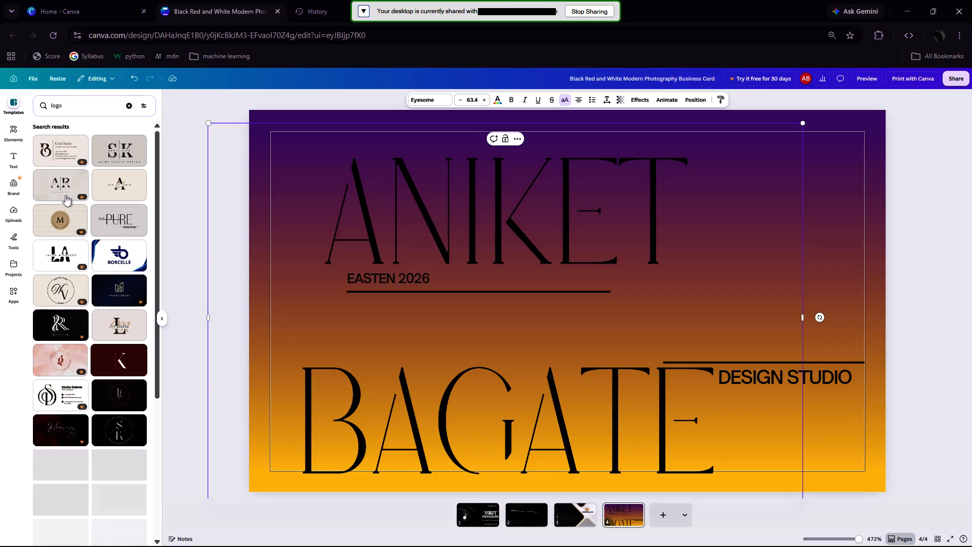
left_click(114, 196)
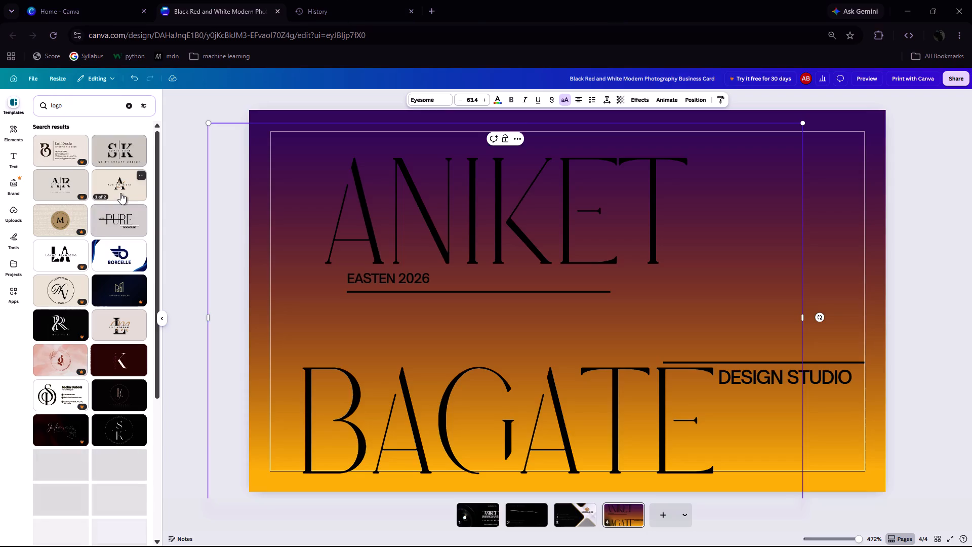
left_click(123, 191)
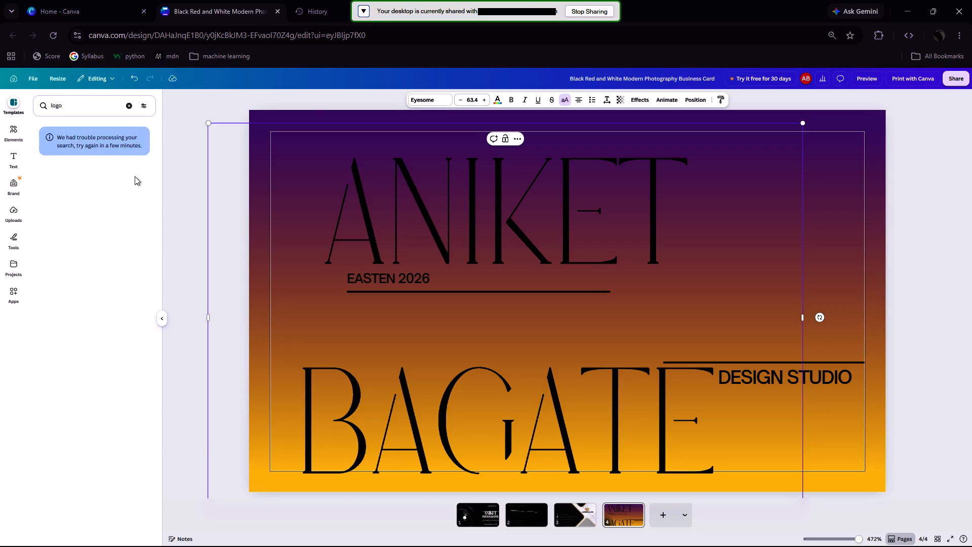
Scale the two-line name heading on page 4 down to font size 52.1.
left_click(465, 283)
left_click(453, 330)
left_click_drag(209, 124, 210, 124)
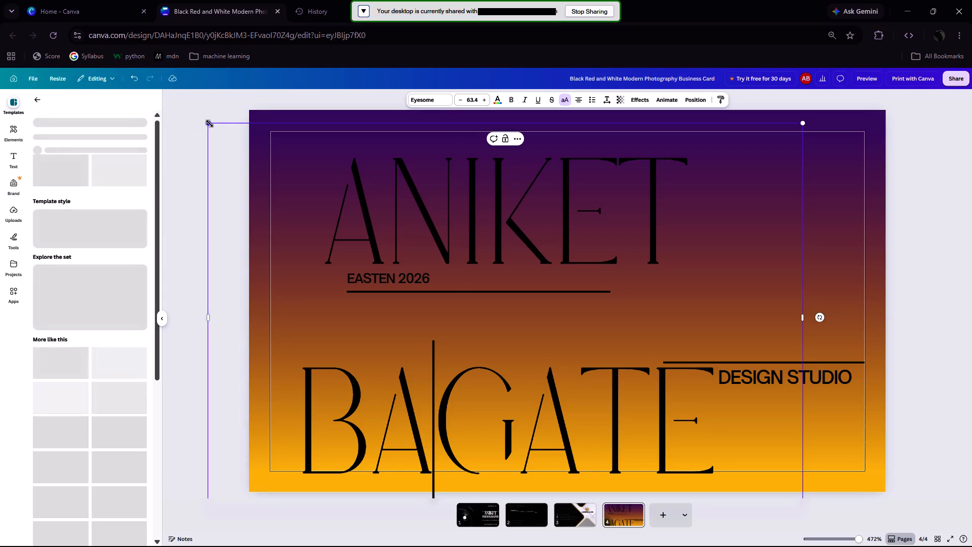
left_click_drag(210, 124, 315, 180)
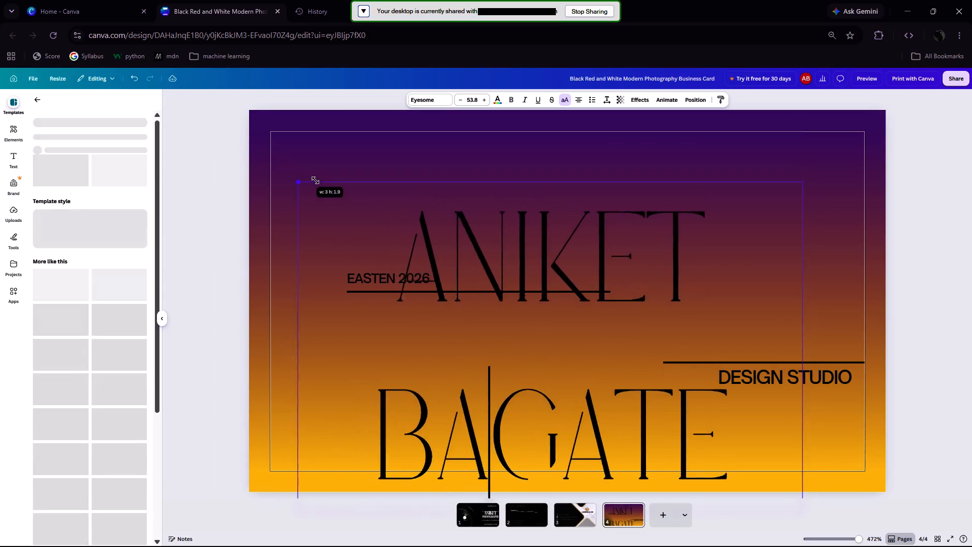
left_click_drag(315, 180, 320, 185)
Move the name heading so its text box meets the card's left margin, with "ANIKET" just above "EASTEN 2026".
left_click_drag(462, 393, 464, 358)
left_click(300, 156)
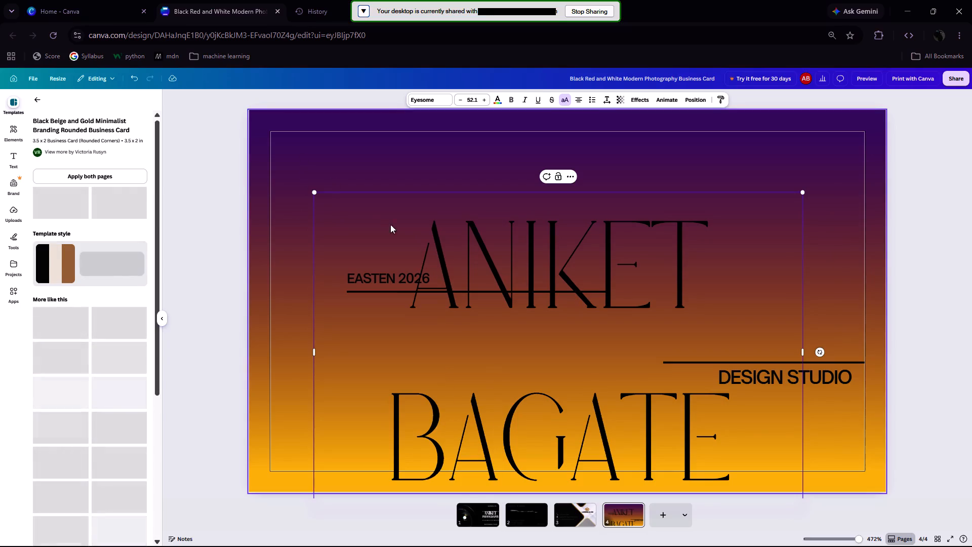
left_click_drag(469, 307, 492, 264)
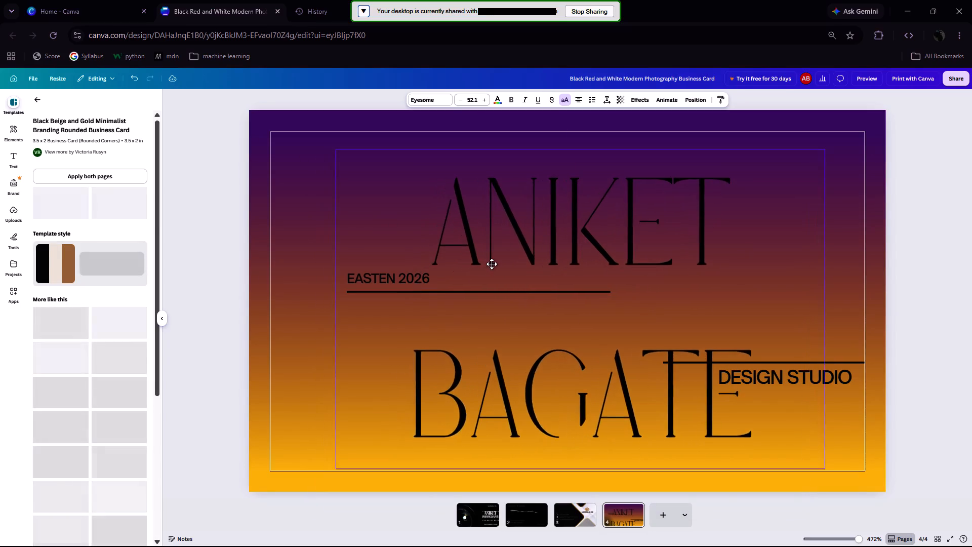
left_click_drag(492, 264, 424, 260)
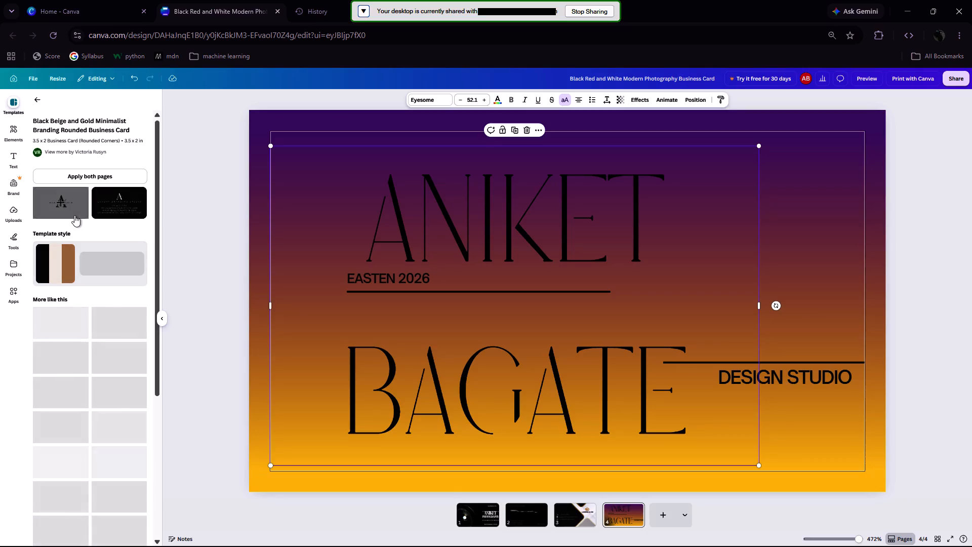
Add the black contact-details side of the Black Beige and Gold Minimalist Branding template as a new page.
left_click(122, 219)
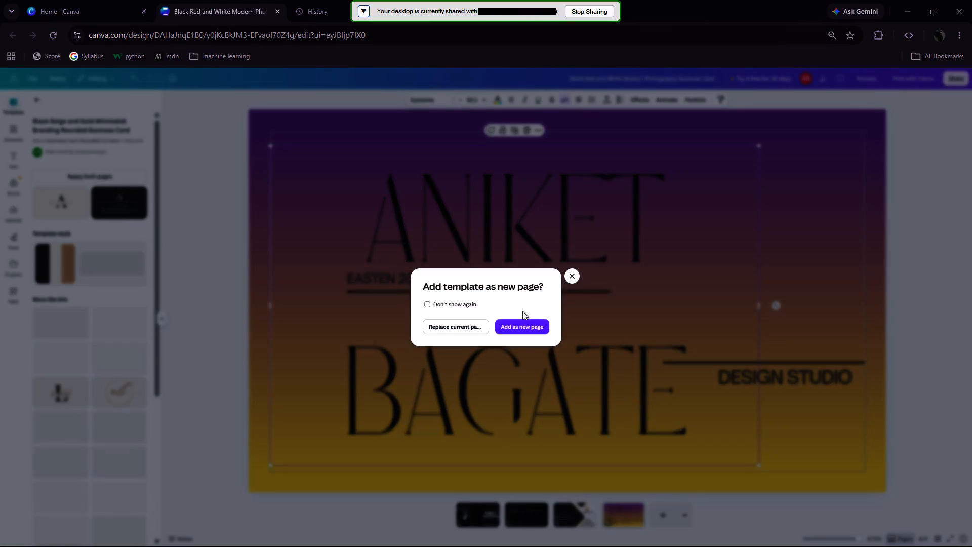
left_click(527, 320)
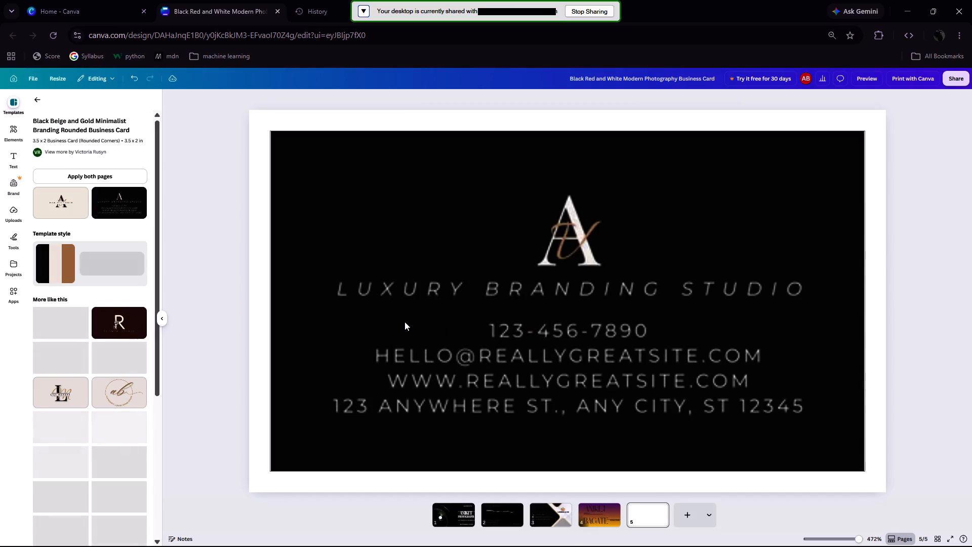
Open the "LUXURY BRANDING STUDIO" line on the new black page for text editing.
left_click(529, 358)
triple_click(464, 293)
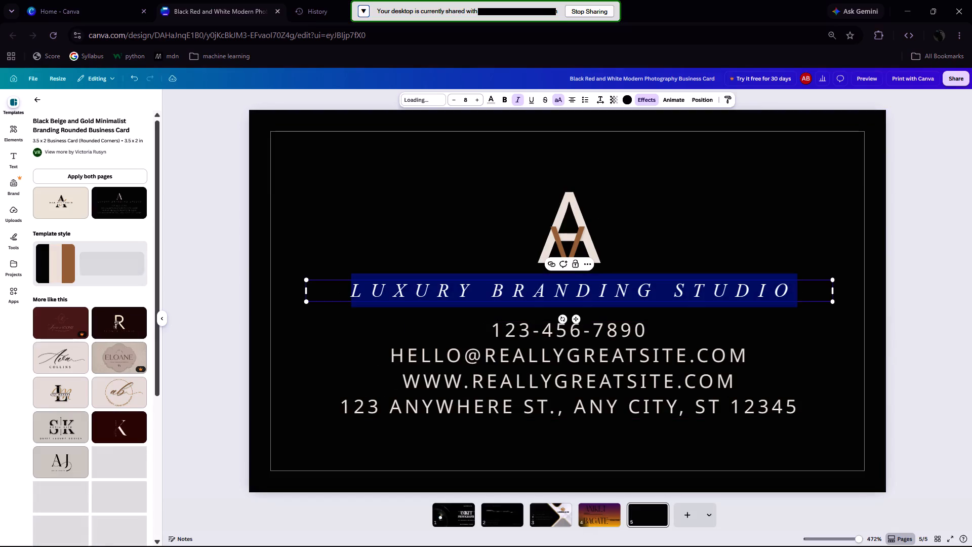
left_click(598, 302)
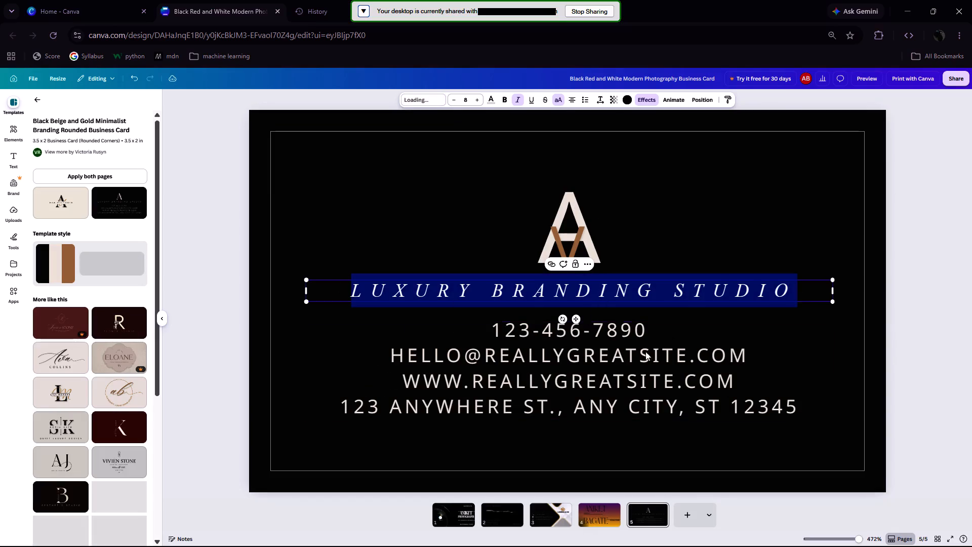
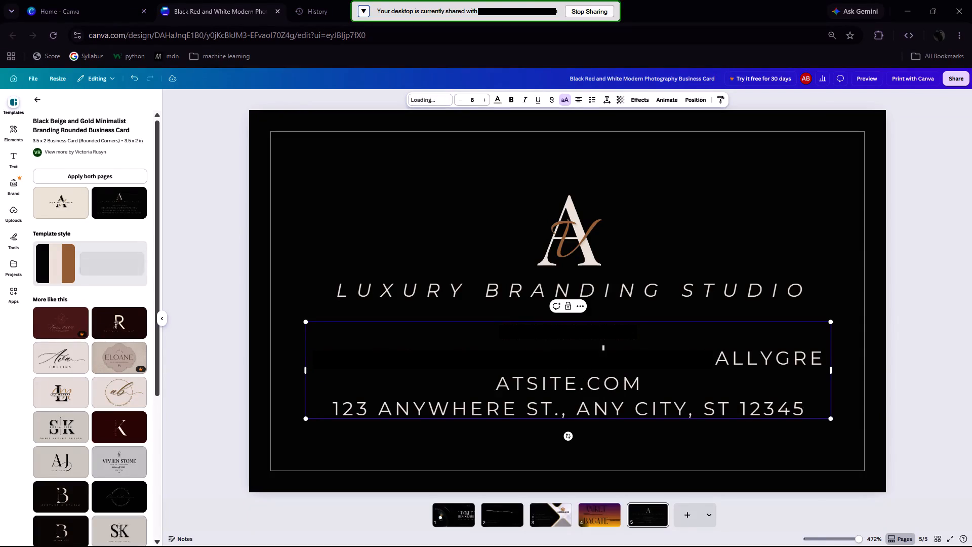
Finish entering the email address in the black page's contact block, keeping the placeholder website on its own line below.
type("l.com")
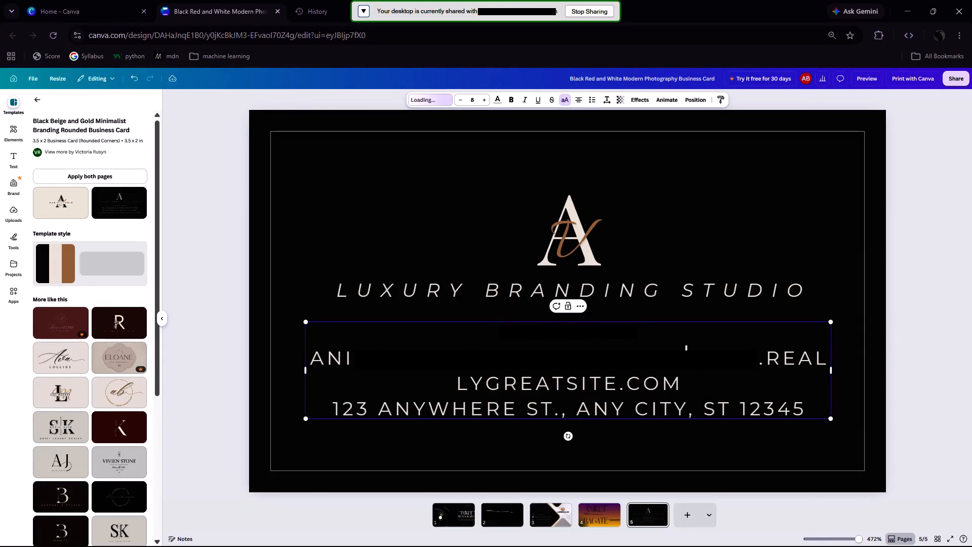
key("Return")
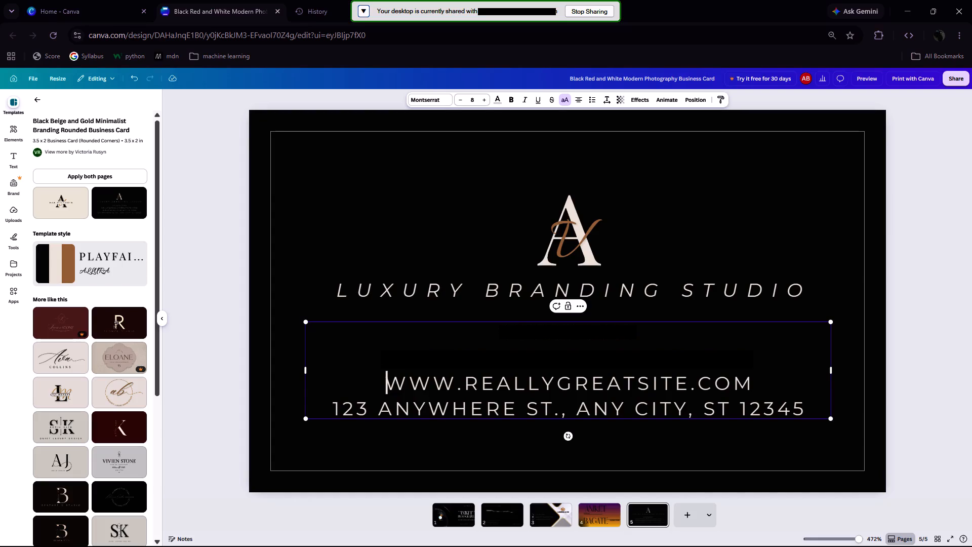
Open the placeholder address line in the black page's contact block for editing, just after "123".
double_click(372, 411)
left_click(372, 411)
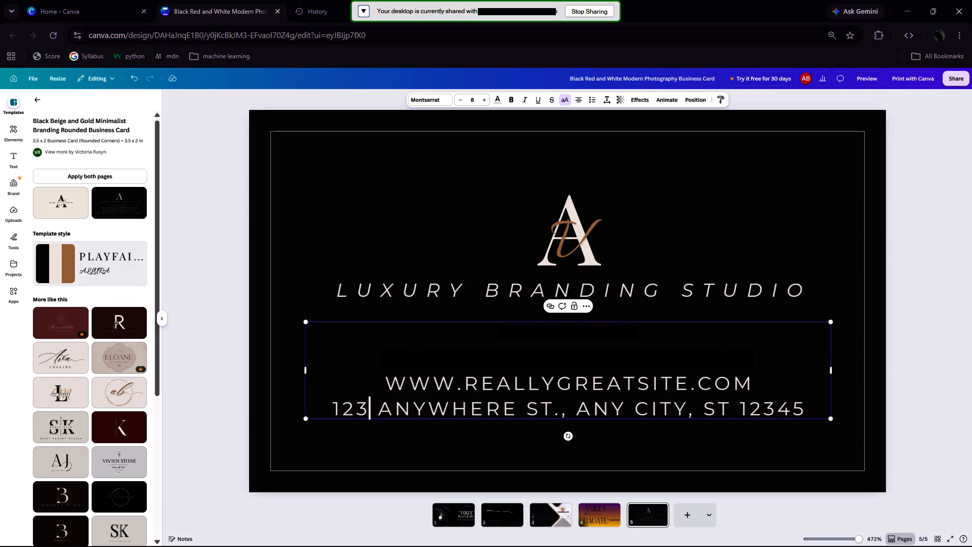
Replace the placeholder street number "123" at the start of the black page's address line with the six-digit postal code.
key("BackSpace")
key("BackSpace")
key("BackSpace")
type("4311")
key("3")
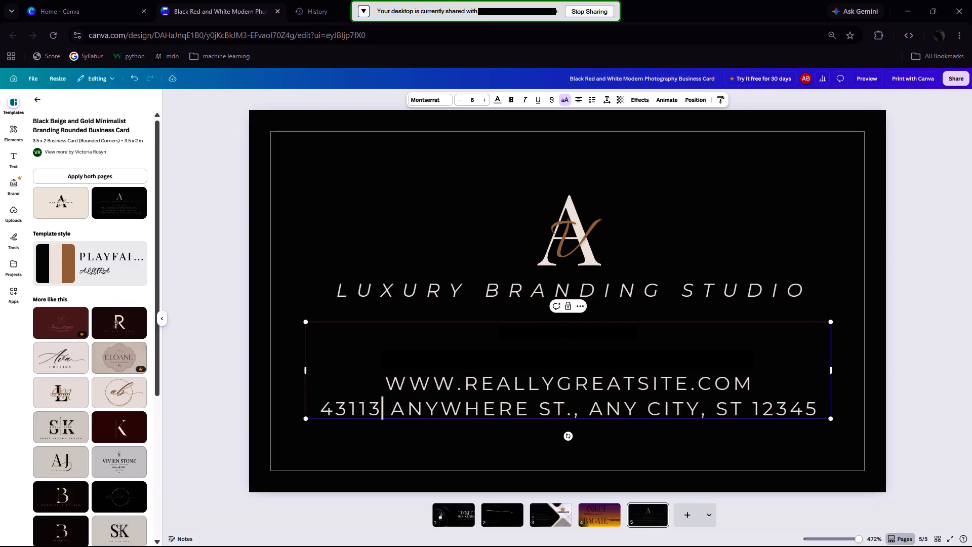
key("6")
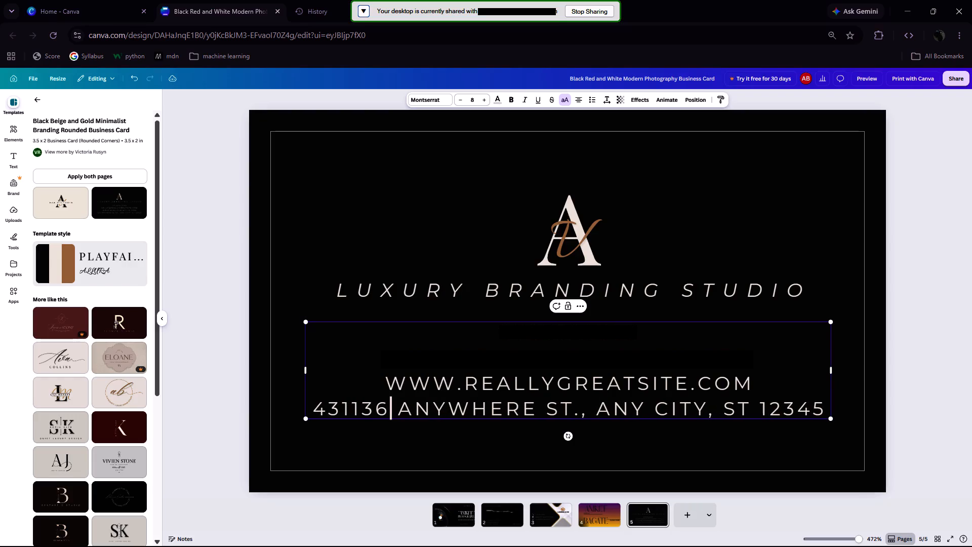
Replace the placeholder "ANYWHERE ST" in the address line with the district name, keeping the period and comma after it.
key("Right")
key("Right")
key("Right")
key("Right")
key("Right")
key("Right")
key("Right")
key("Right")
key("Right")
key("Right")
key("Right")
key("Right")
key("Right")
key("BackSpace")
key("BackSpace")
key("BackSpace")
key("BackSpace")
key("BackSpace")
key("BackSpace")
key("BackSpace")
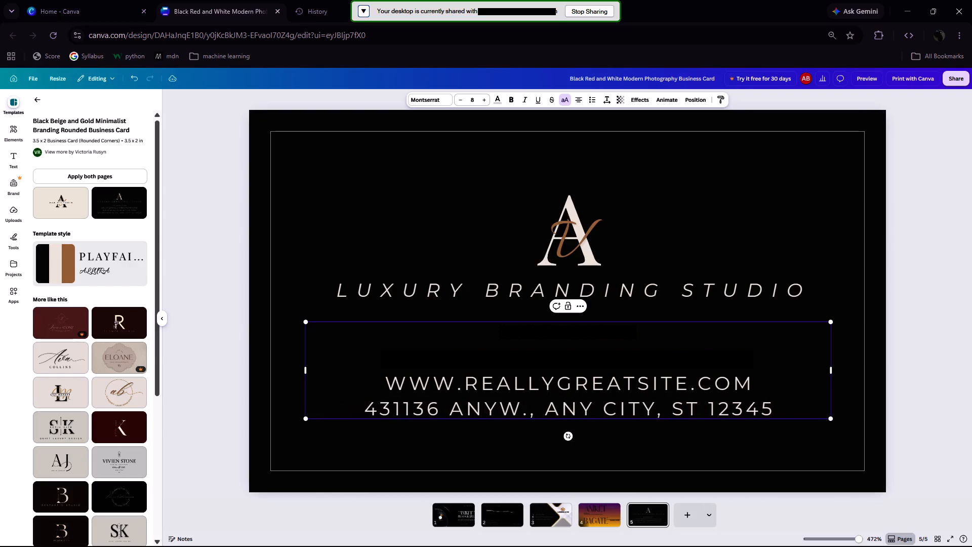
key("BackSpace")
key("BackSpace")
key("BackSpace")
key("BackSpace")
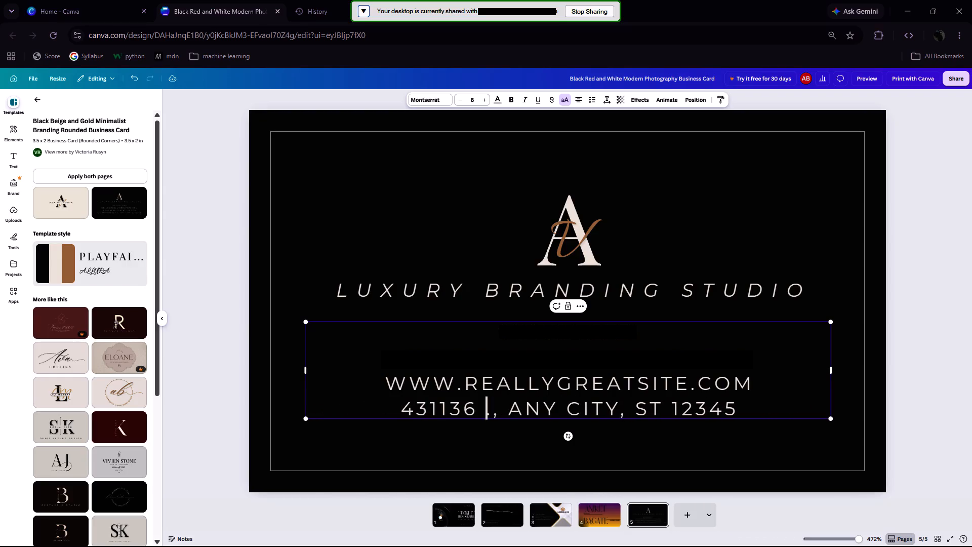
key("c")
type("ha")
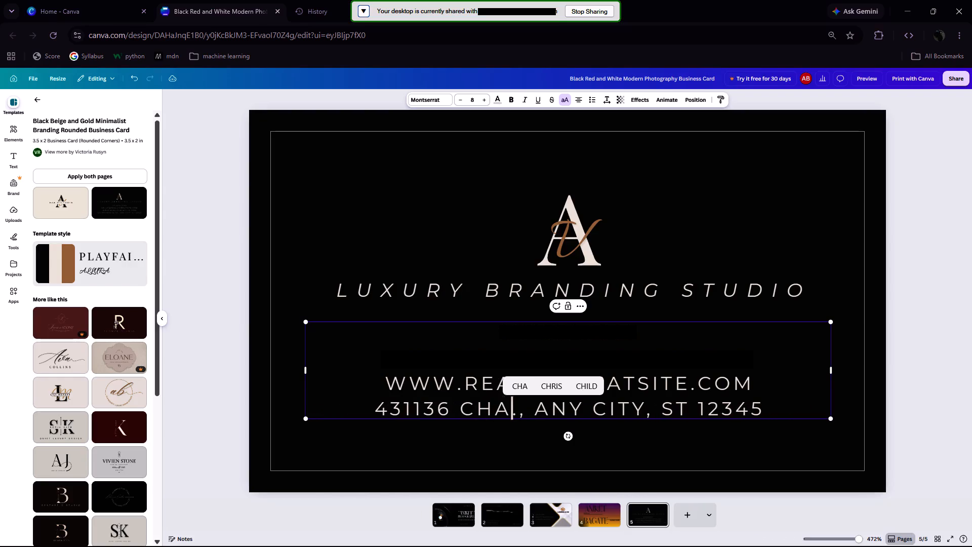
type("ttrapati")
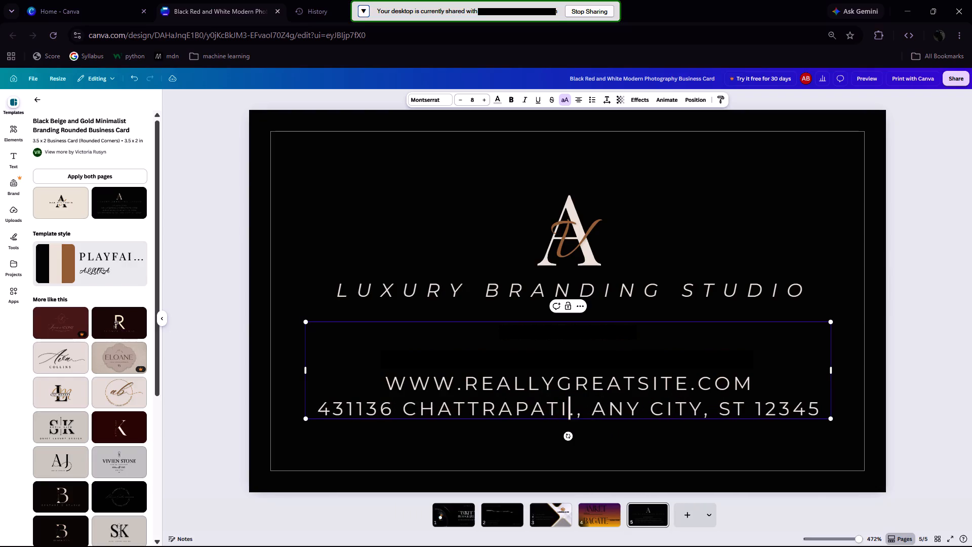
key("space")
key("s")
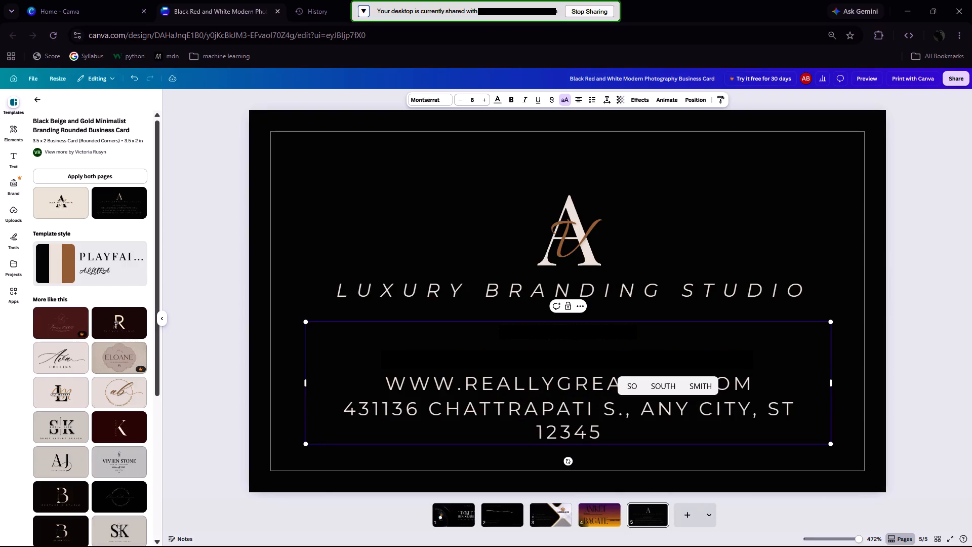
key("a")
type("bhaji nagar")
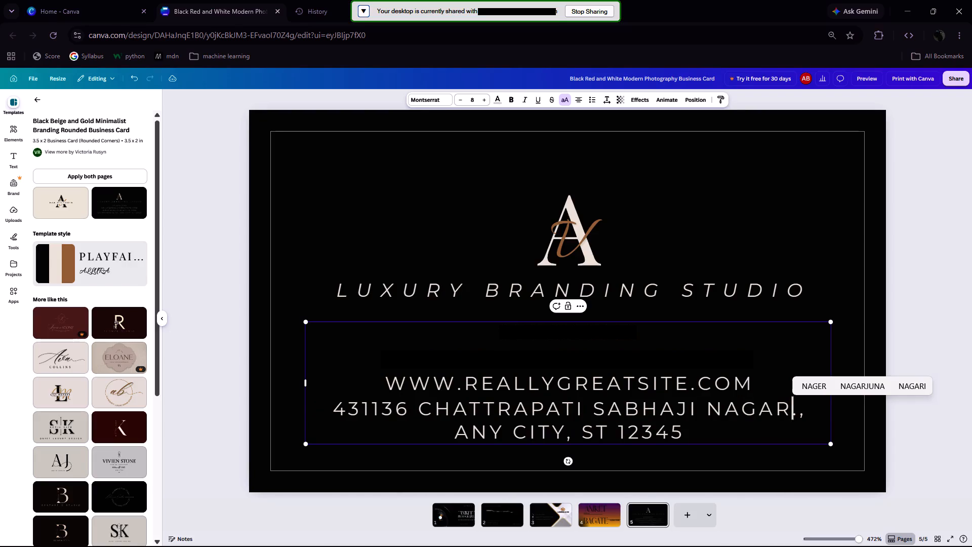
Replace the placeholder "ANY CITY" in the address with the town name.
left_click(563, 434)
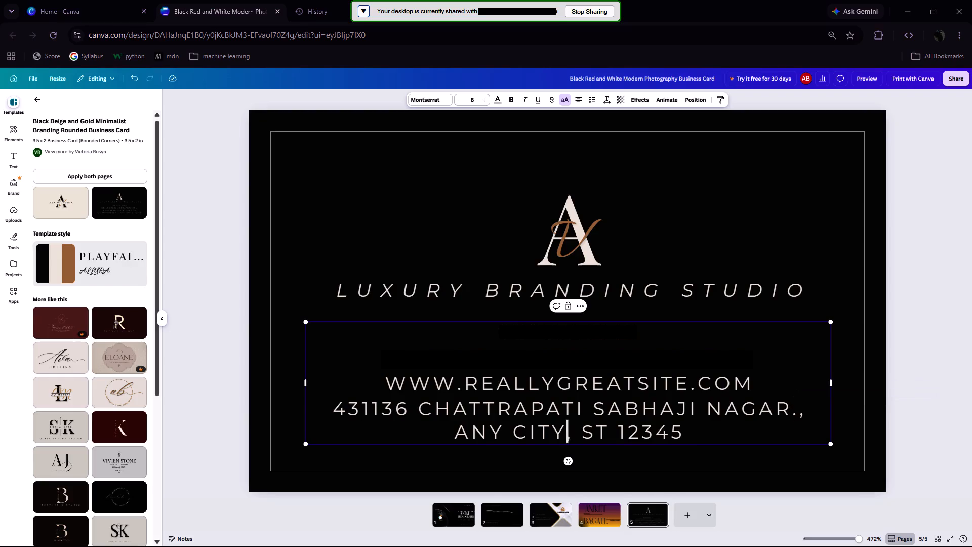
key("BackSpace")
key("BackSpace")
key("BackSpace")
key("BackSpace")
key("BackSpace")
key("BackSpace")
key("BackSpace")
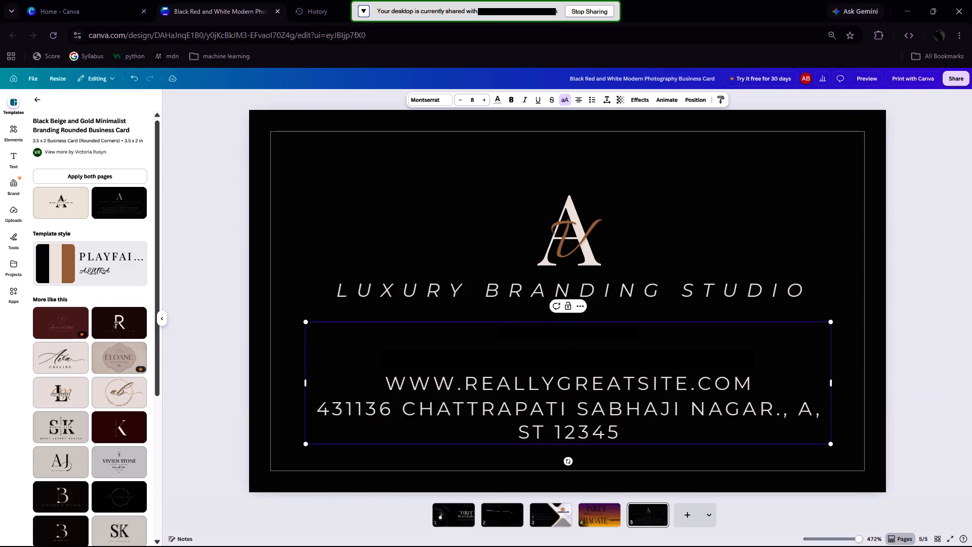
key("BackSpace")
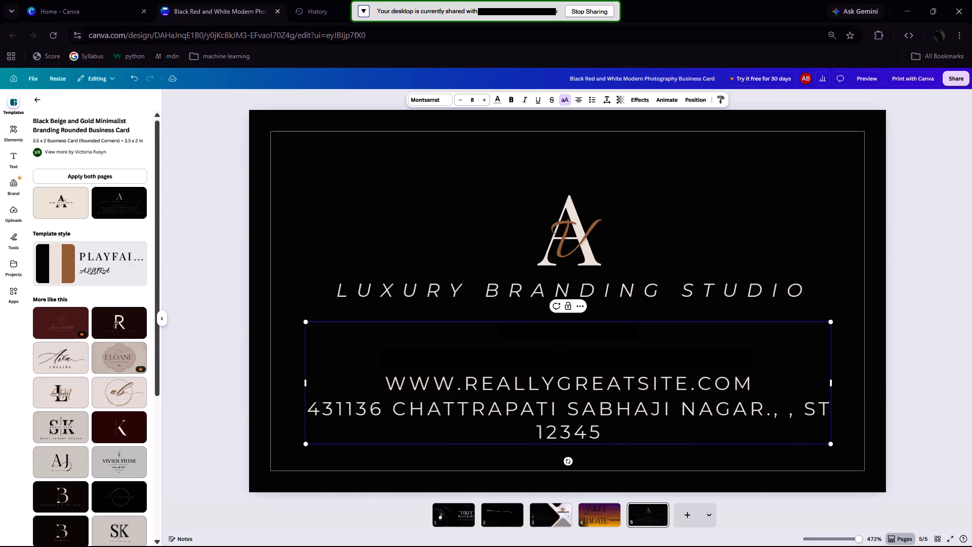
type("ga")
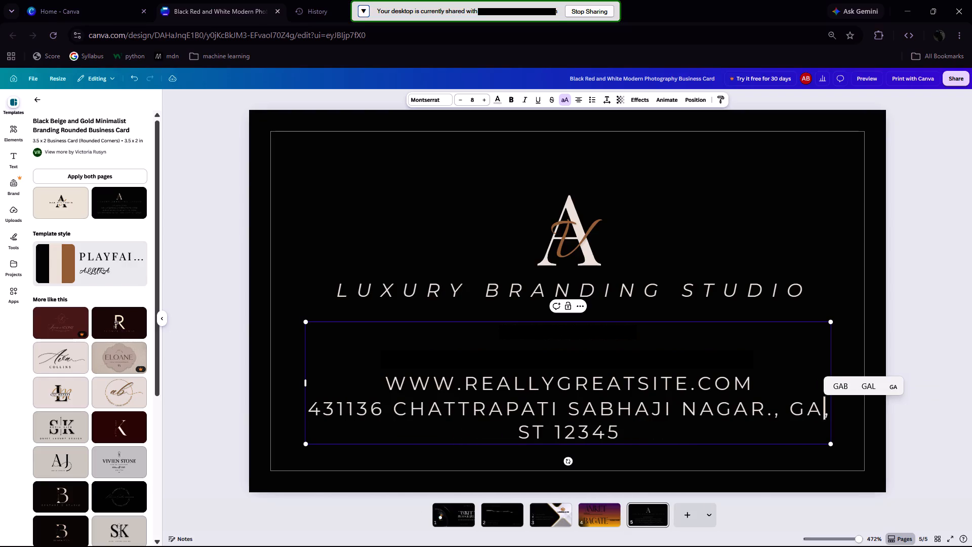
key("n")
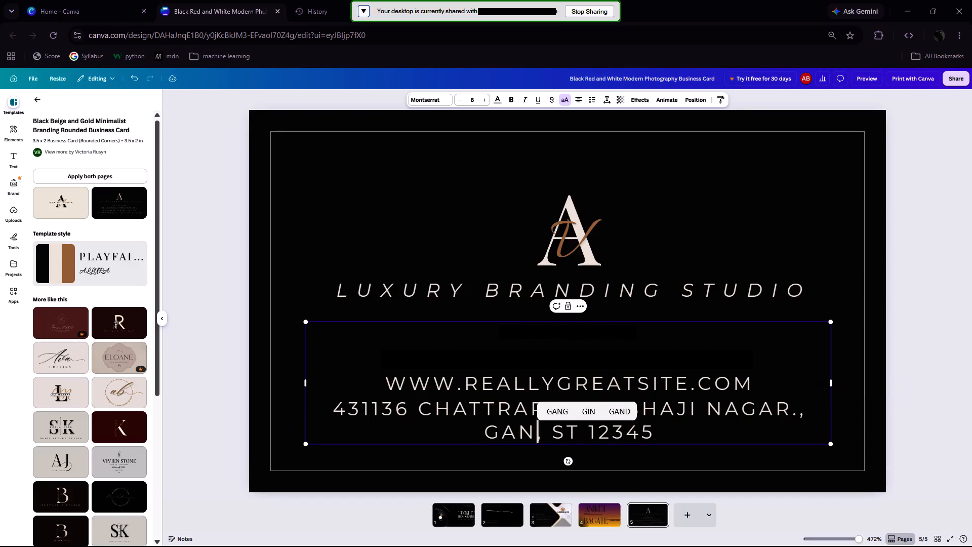
type("gapur")
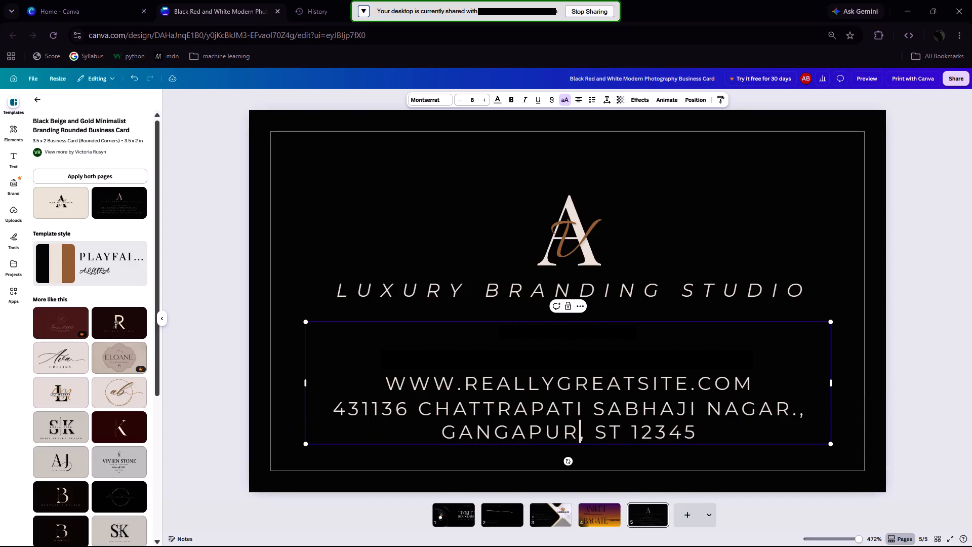
Remove ", ST 12345" from the end of the address and finish it with a period after the town name.
left_click(697, 434)
key("BackSpace")
key("BackSpace")
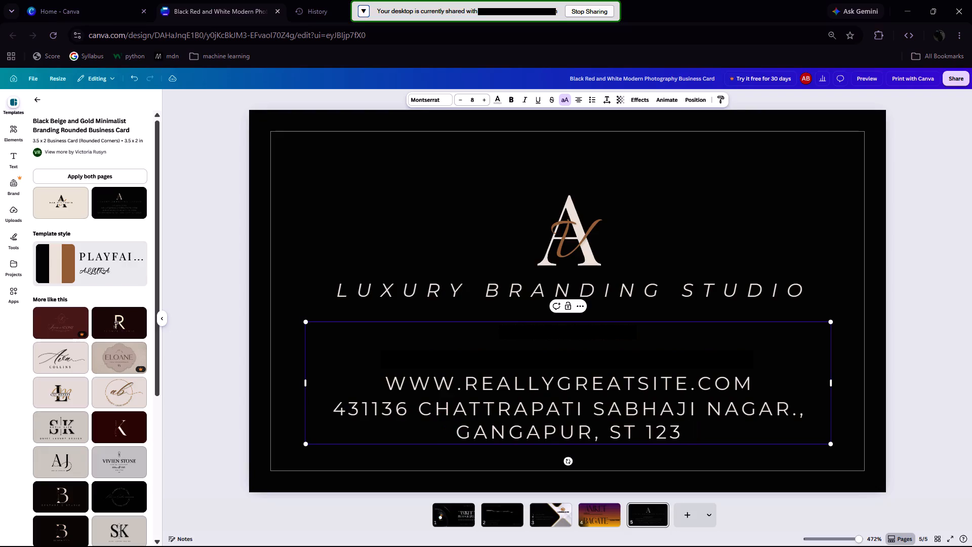
key("BackSpace")
key("BackSpace")
key("BackSpace")
key("BackSpace")
key("BackSpace")
key("BackSpace")
key("BackSpace")
key("BackSpace")
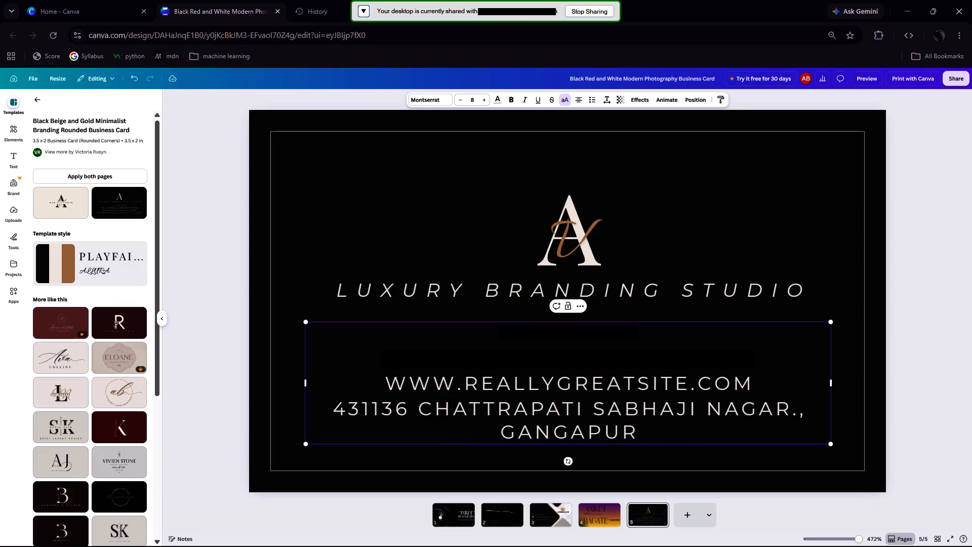
key("period")
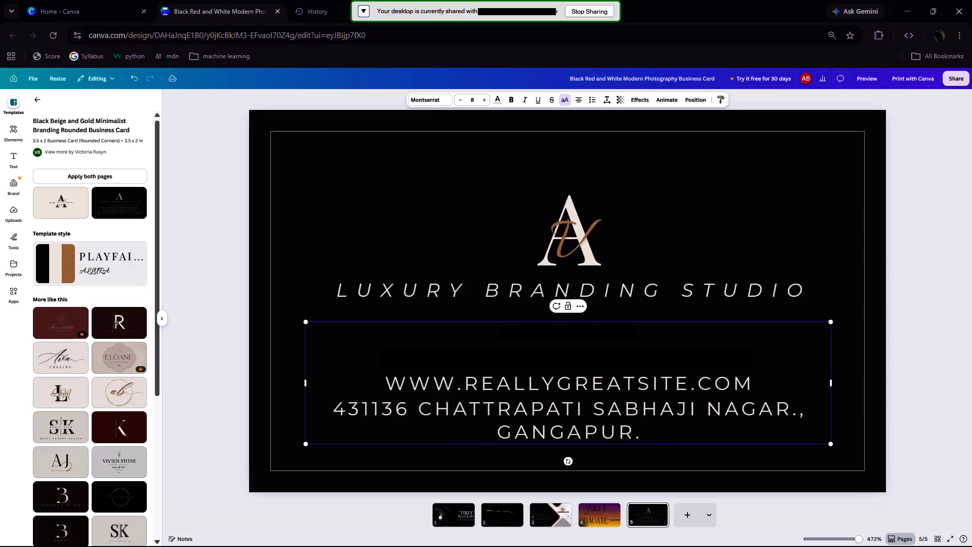
Widen the contact-details text box to the left edge of the card's inner frame, and shift the box slightly right.
left_click_drag(304, 381, 267, 385)
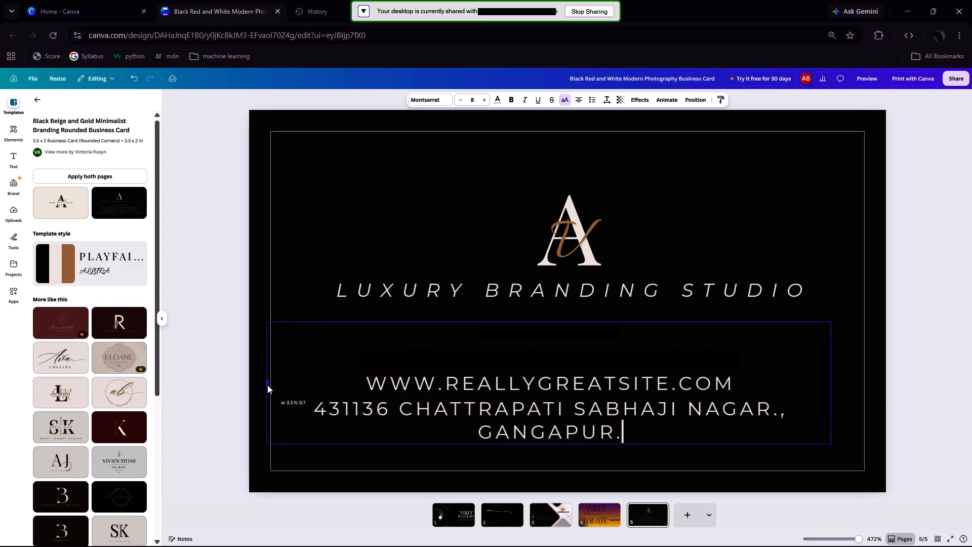
left_click_drag(267, 385, 271, 385)
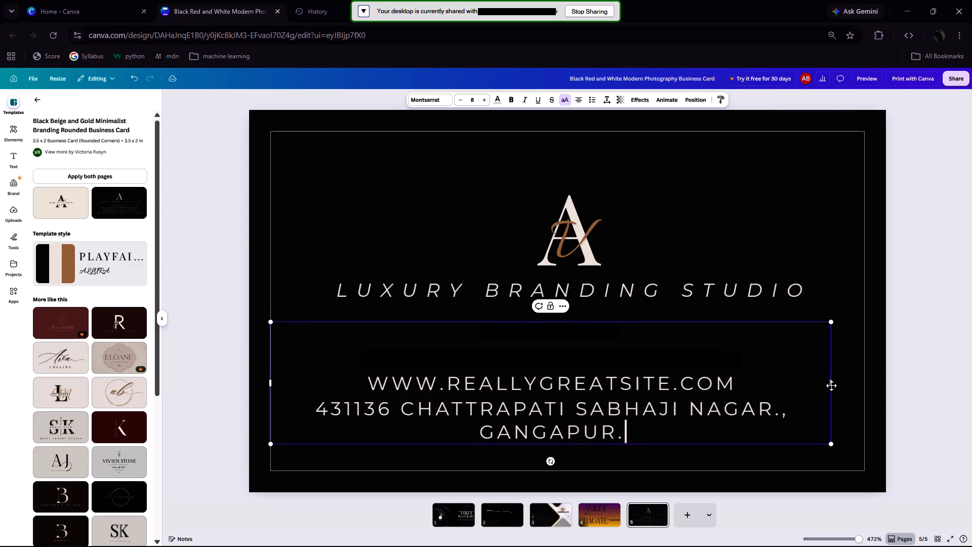
left_click_drag(831, 385, 857, 382)
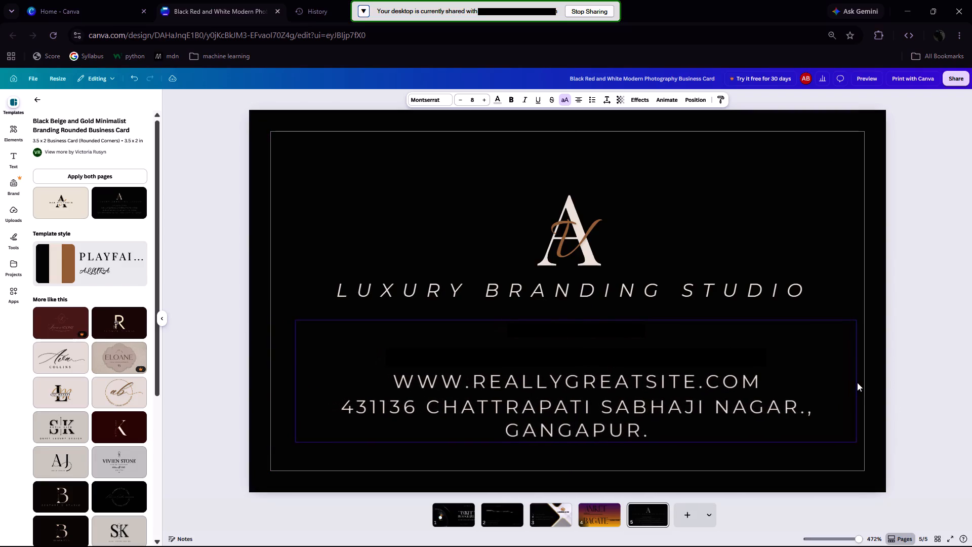
left_click_drag(857, 382, 858, 382)
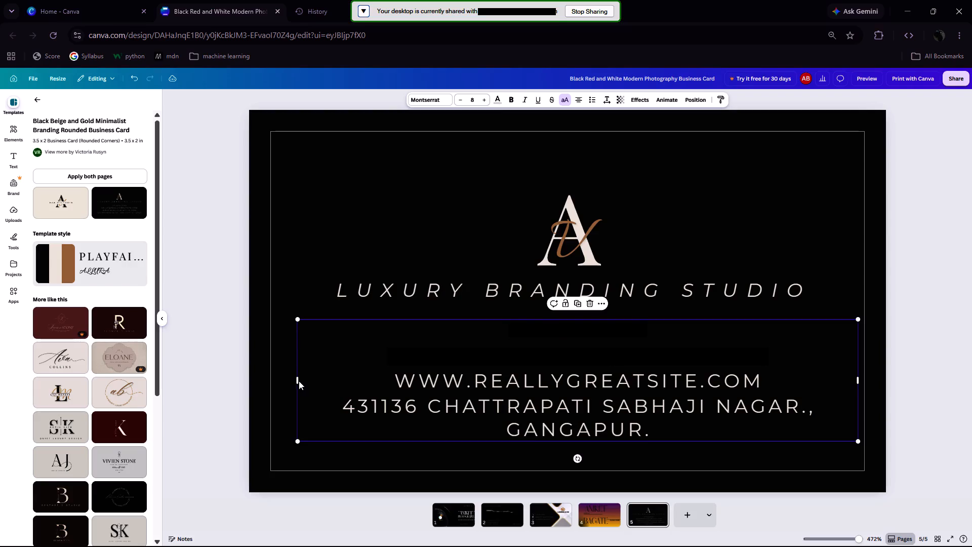
Scale the contact-details text up to font size 8.5 and stretch its box to the card's right edge.
left_click(296, 380)
left_click_drag(295, 380, 251, 384)
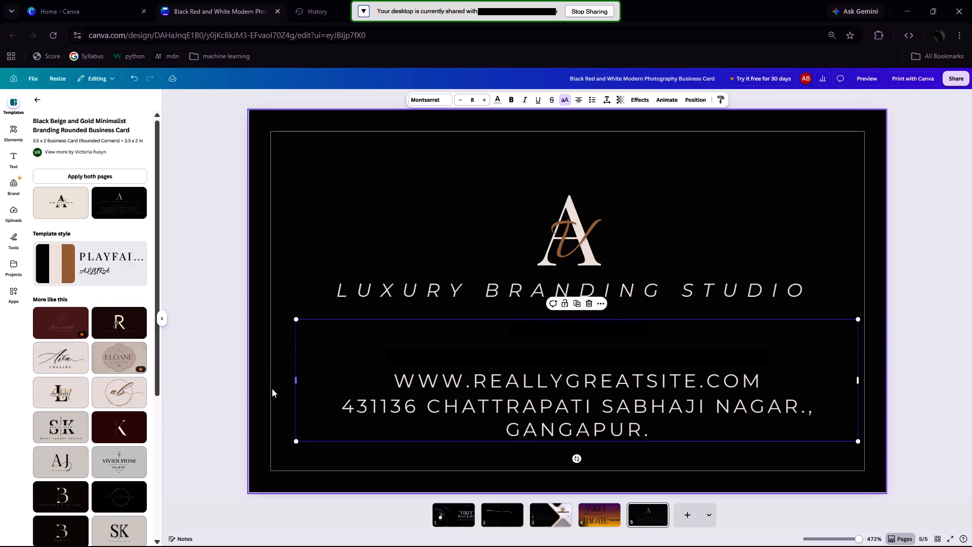
left_click_drag(296, 443, 255, 445)
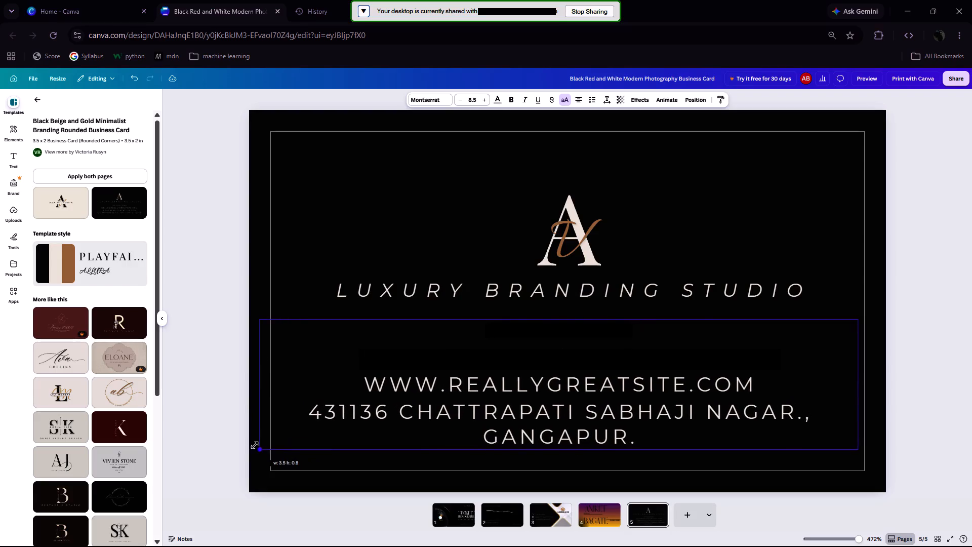
left_click_drag(255, 445, 263, 446)
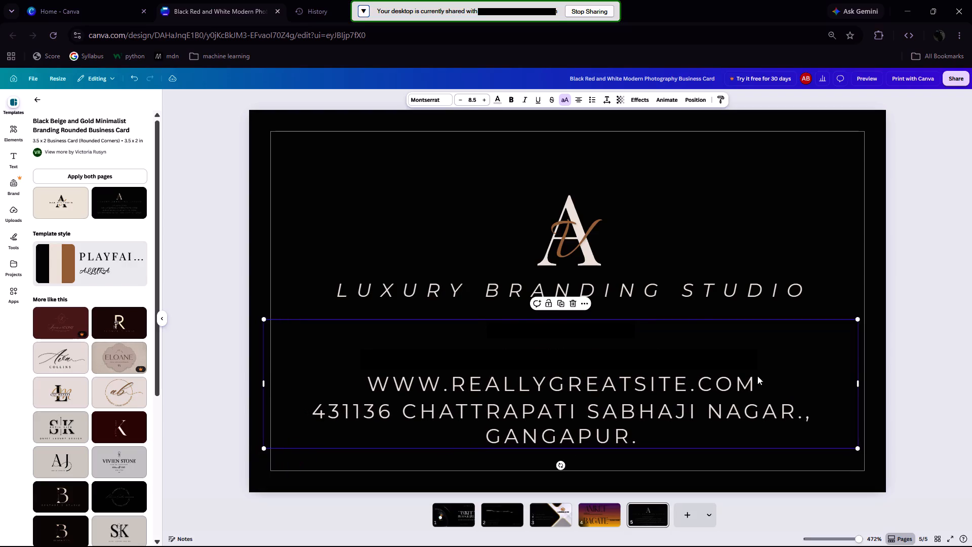
left_click_drag(858, 383, 861, 383)
left_click_drag(861, 383, 886, 381)
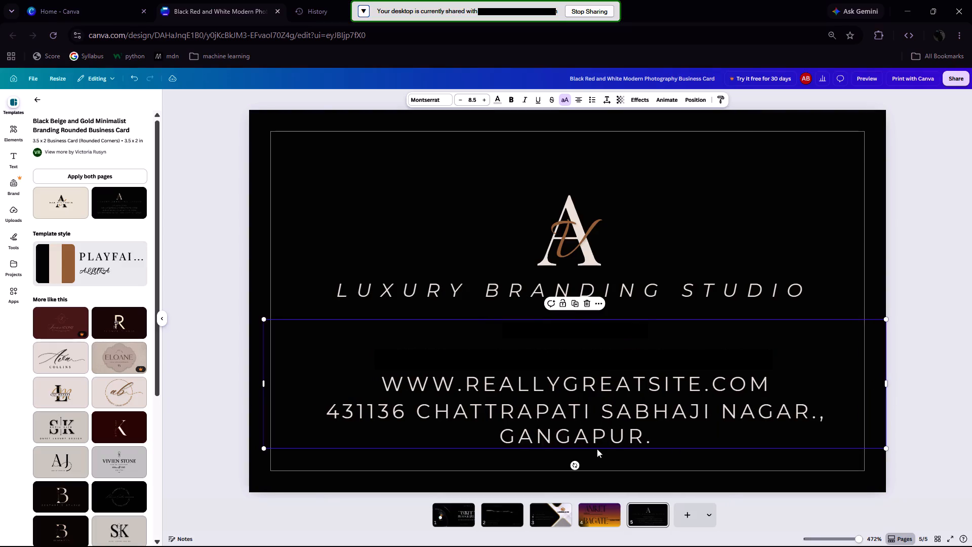
left_click(700, 252)
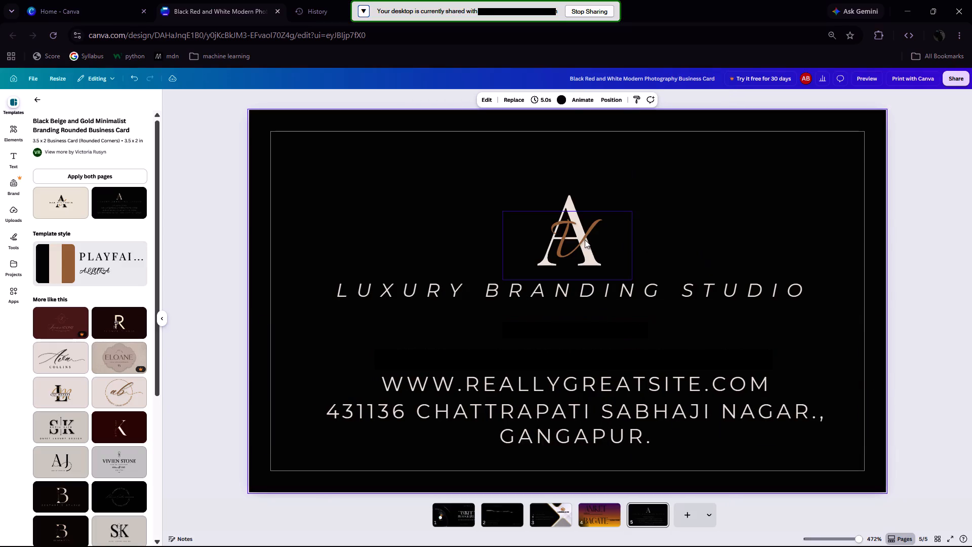
Scale the monogram's large letter "A" up to font size 55.4, extending it toward the upper left.
left_click(585, 240)
left_click(681, 163)
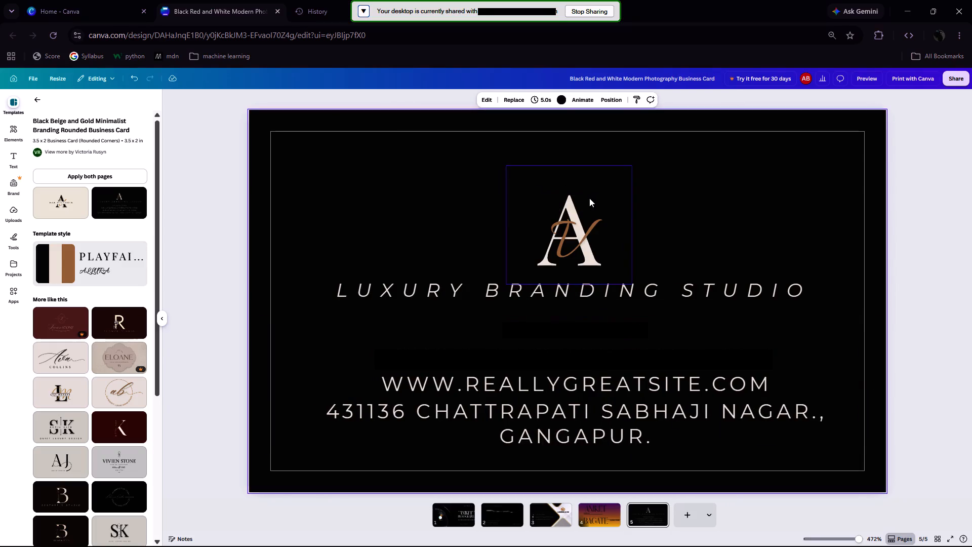
left_click(589, 198)
left_click_drag(507, 167, 506, 166)
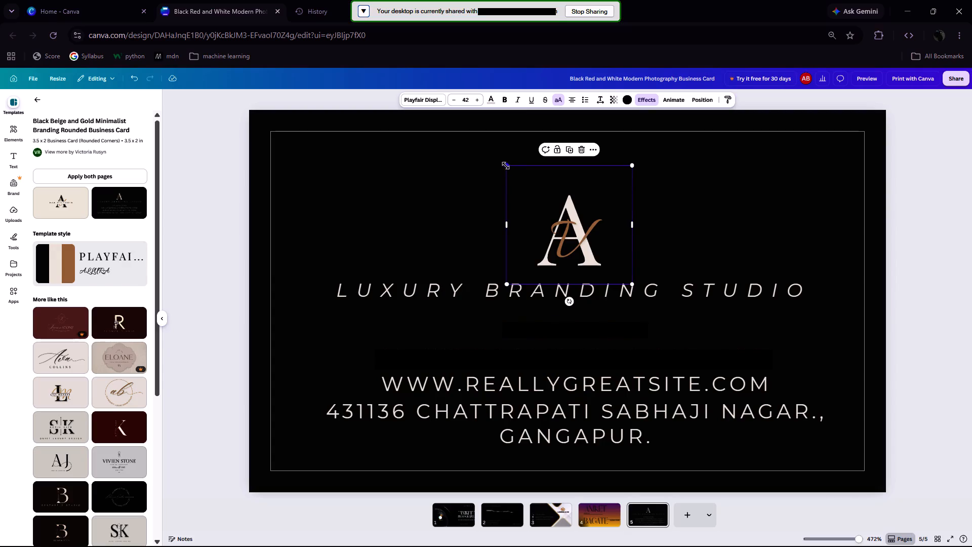
left_click_drag(506, 166, 455, 142)
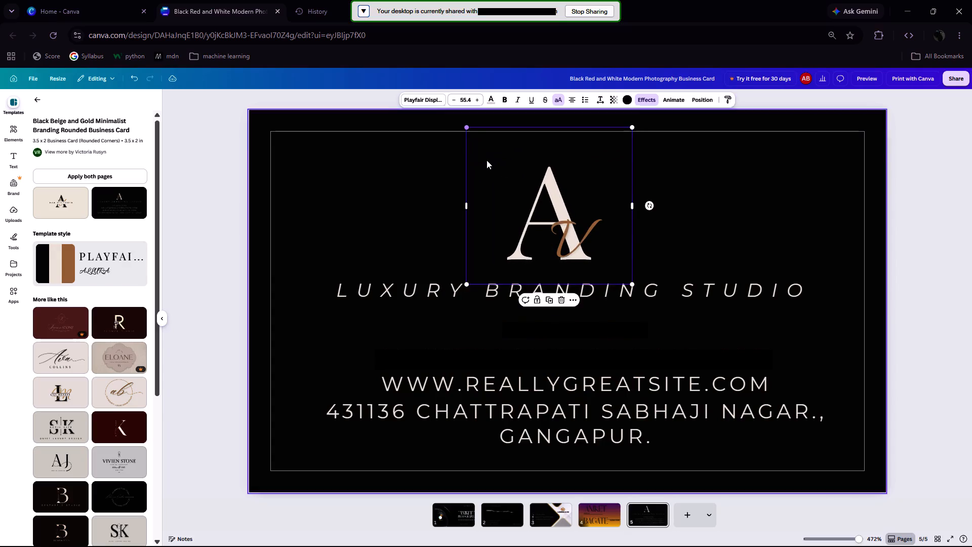
Scale the monogram's brown script letter up to about font size 31.3 and reposition it across the middle of the enlarged "A".
left_click_drag(577, 234, 557, 224)
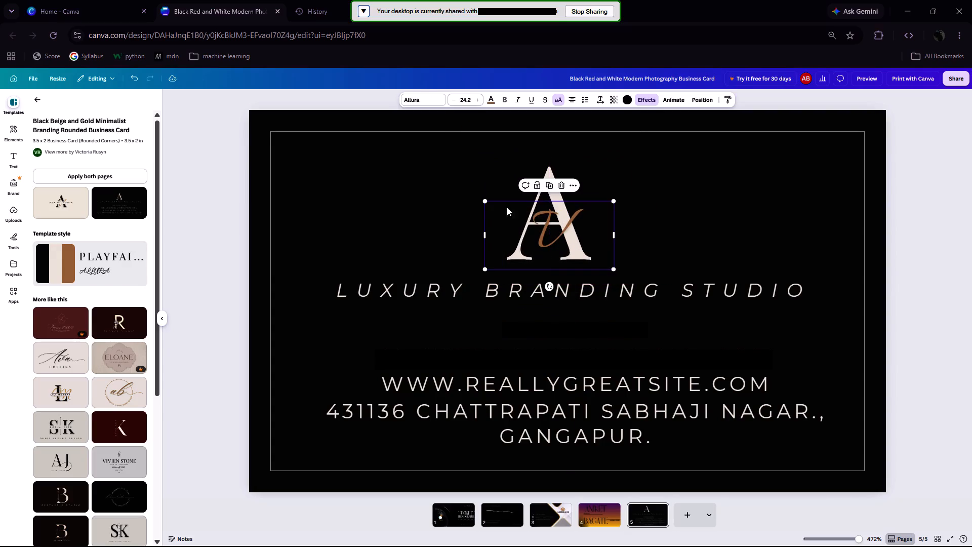
left_click_drag(484, 201, 433, 191)
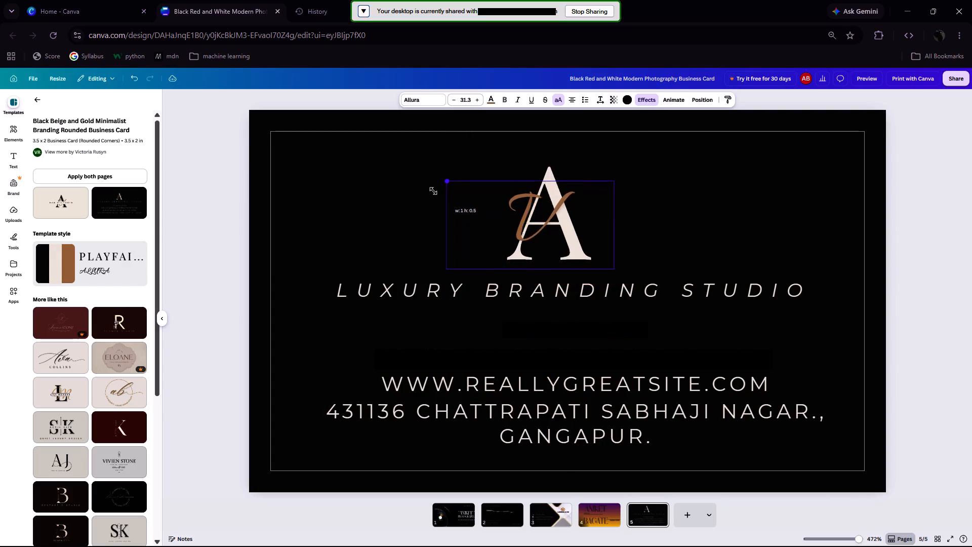
left_click_drag(433, 191, 432, 190)
left_click_drag(563, 223, 584, 238)
left_click(699, 224)
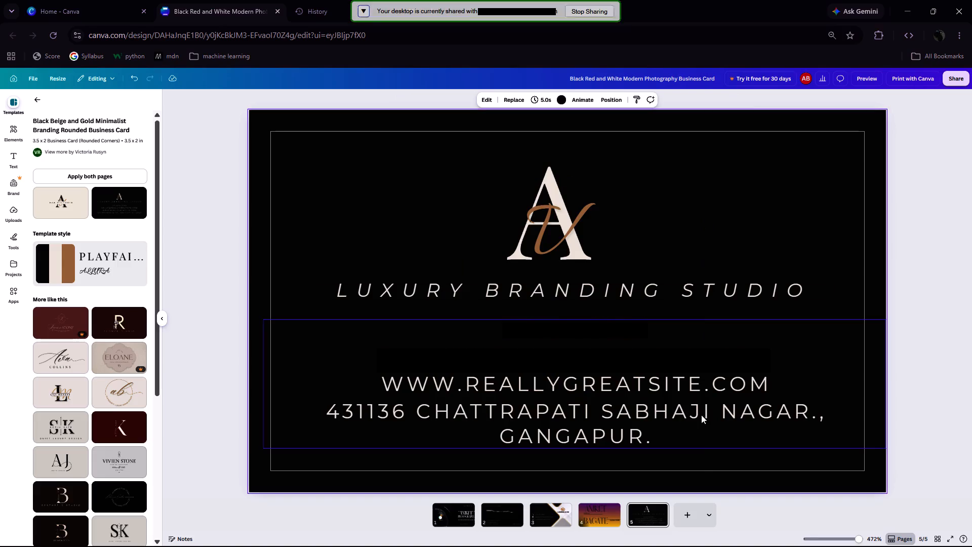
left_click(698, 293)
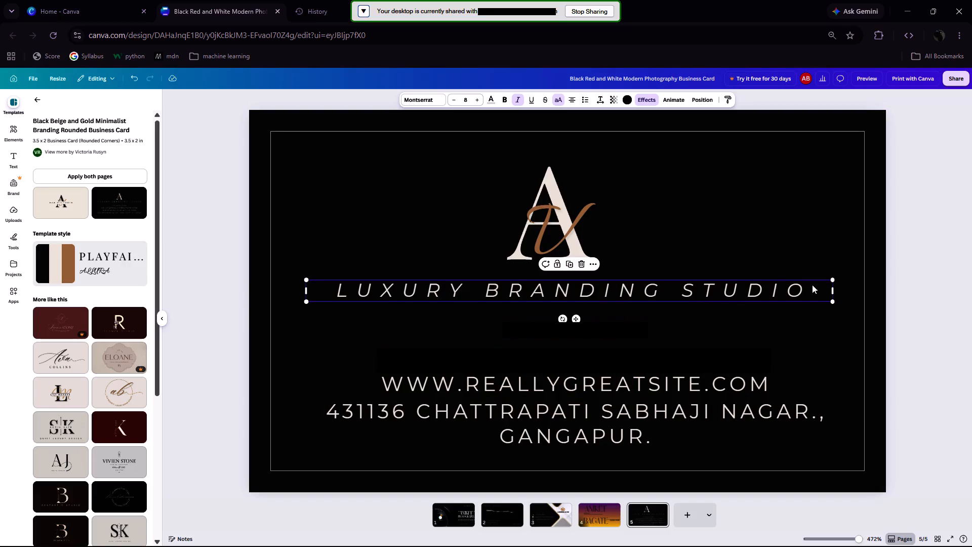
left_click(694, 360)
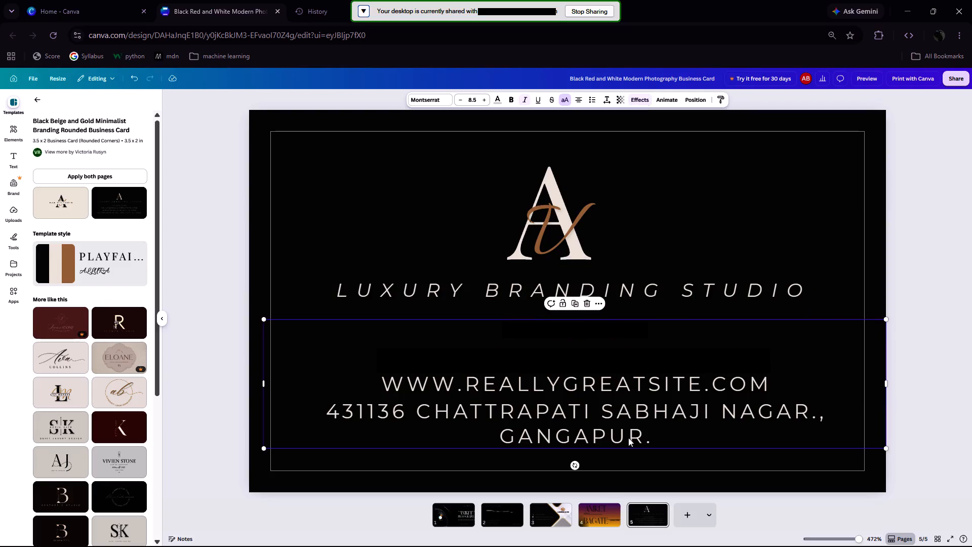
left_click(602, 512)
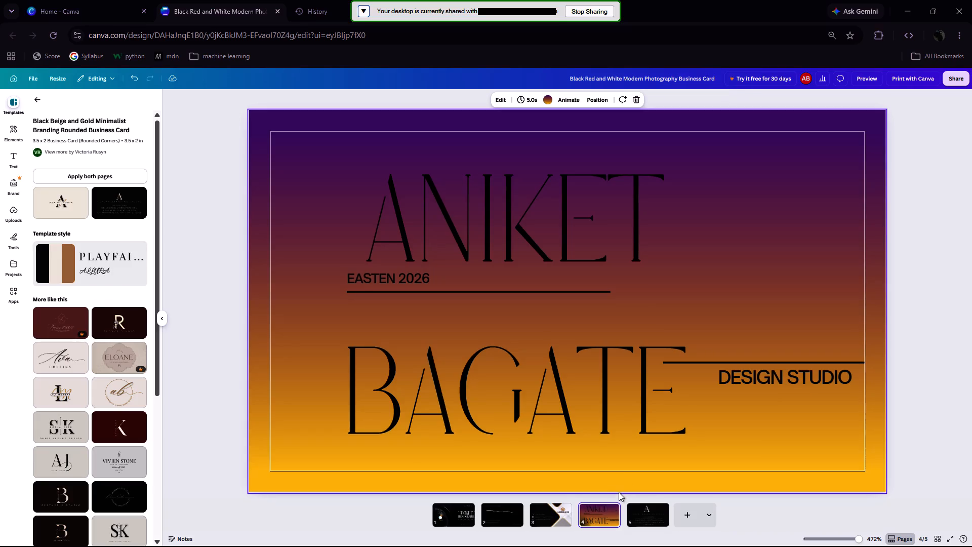
Delete the white circle graphic covering the camera lens on page 1.
left_click(447, 517)
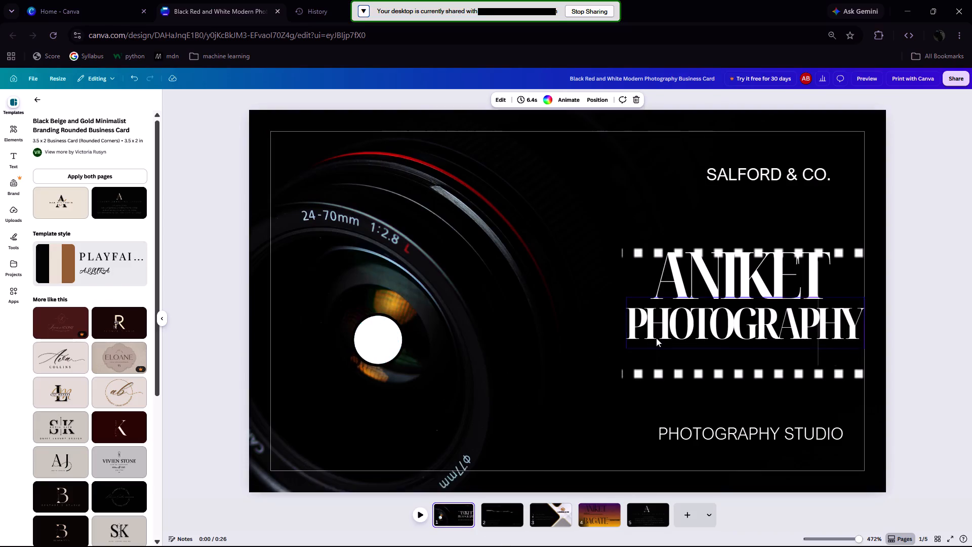
left_click(379, 353)
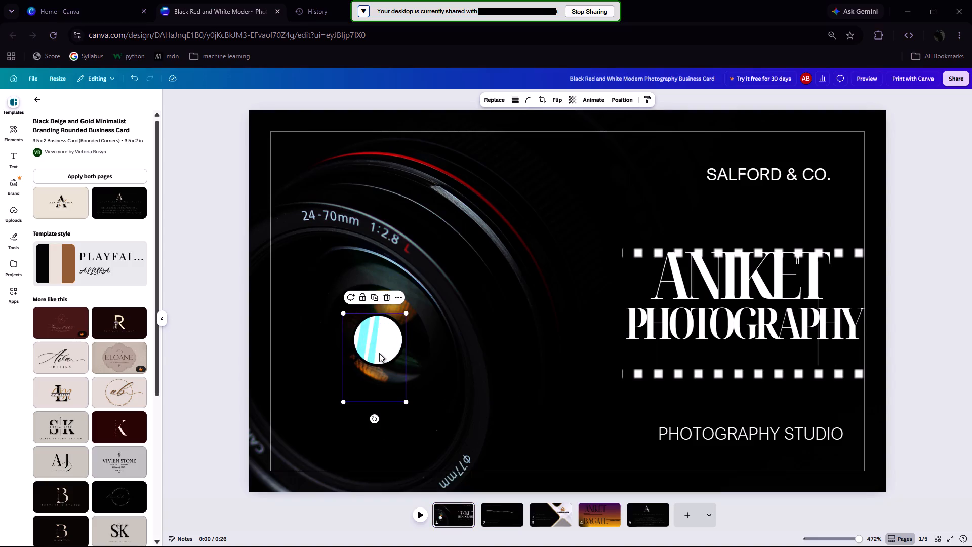
key("Delete")
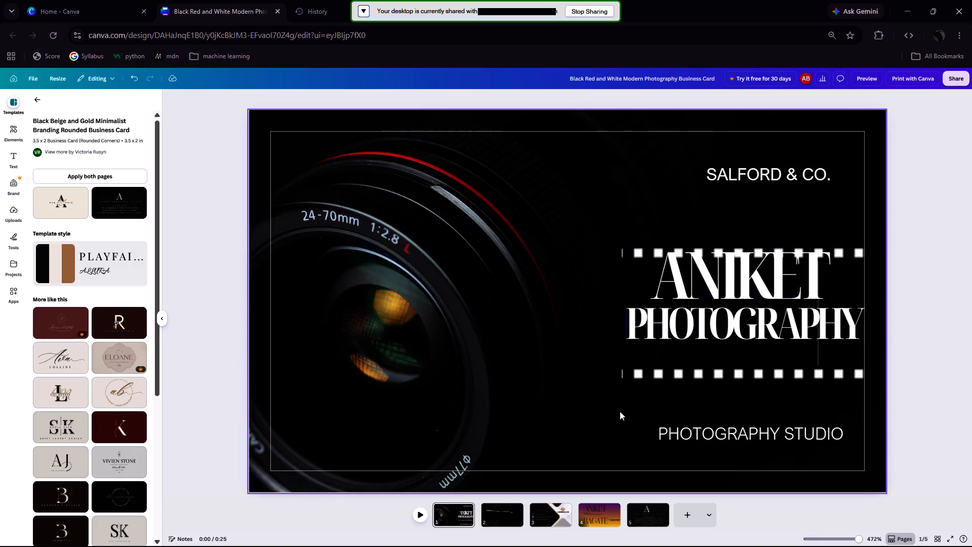
Remove the filmstrip graphic behind the "ANIKET PHOTOGRAPHY" heading on page 1.
left_click(728, 376)
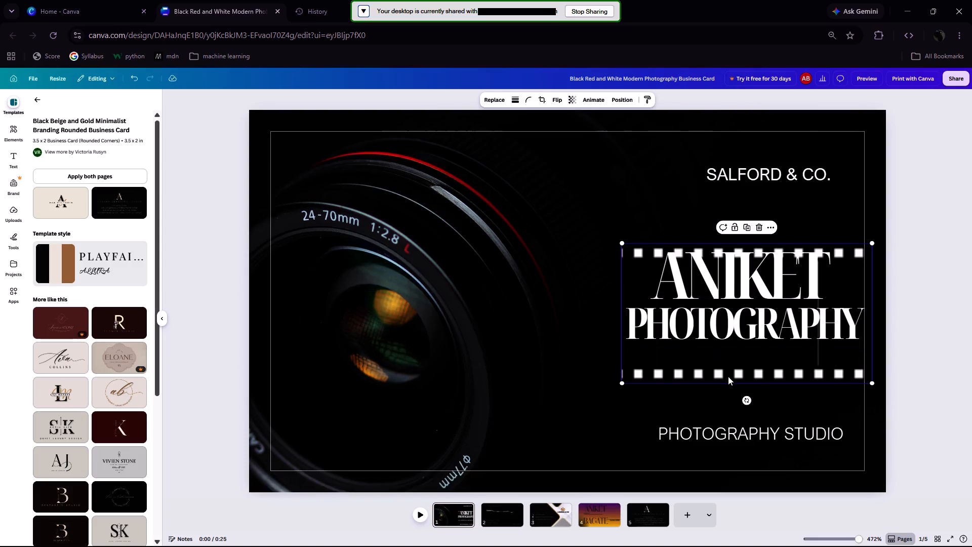
left_click_drag(728, 376, 447, 376)
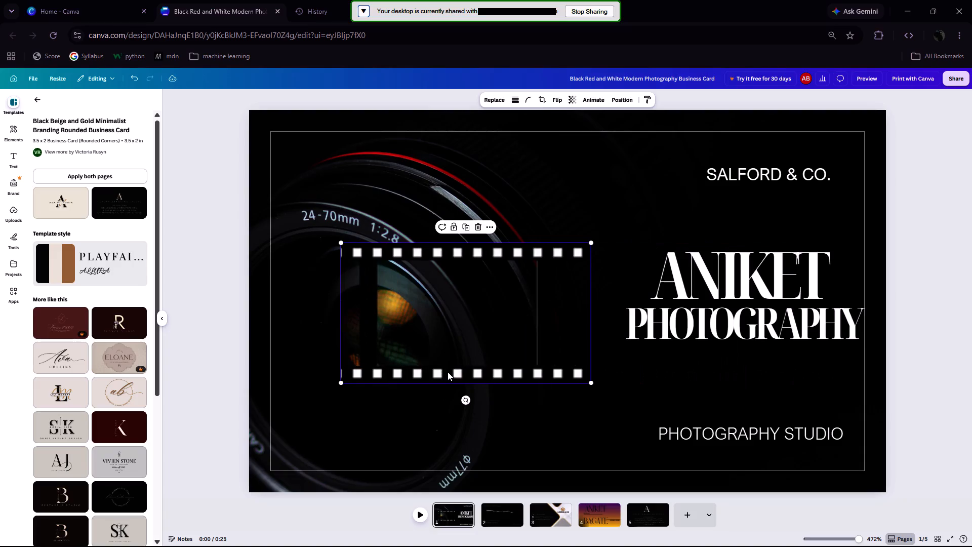
key("Delete")
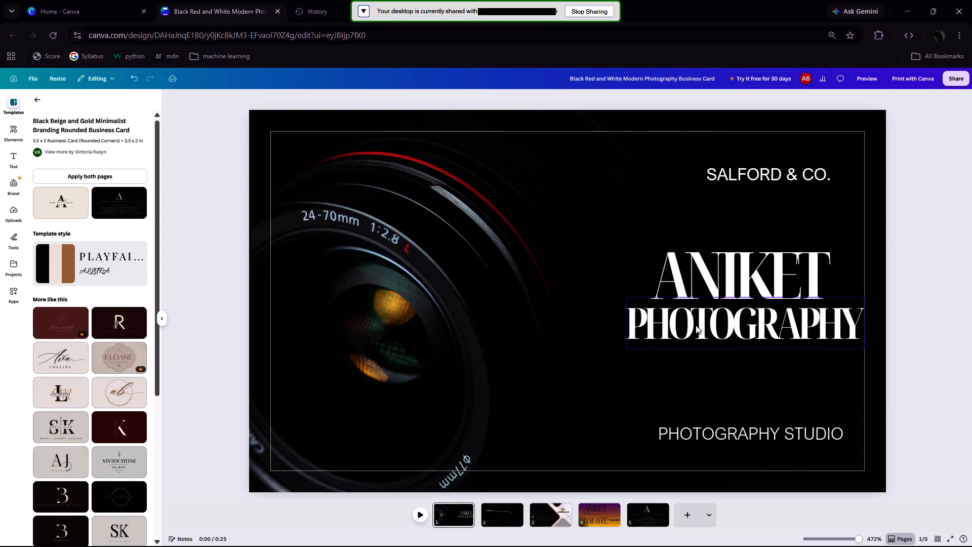
On page 2, insert a new line above the placeholder street address and enter the city name there, ending with a period.
scroll(728, 408, "down", 1)
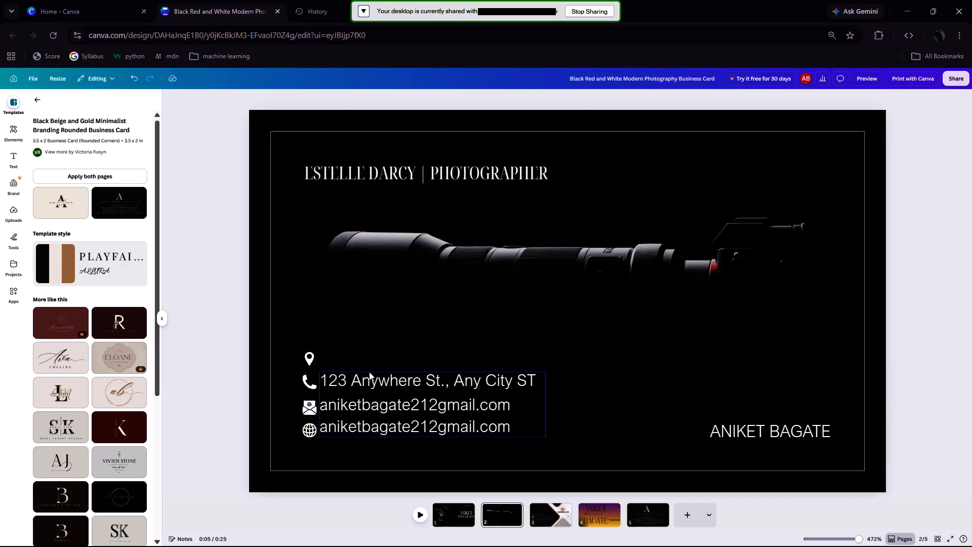
left_click(323, 359)
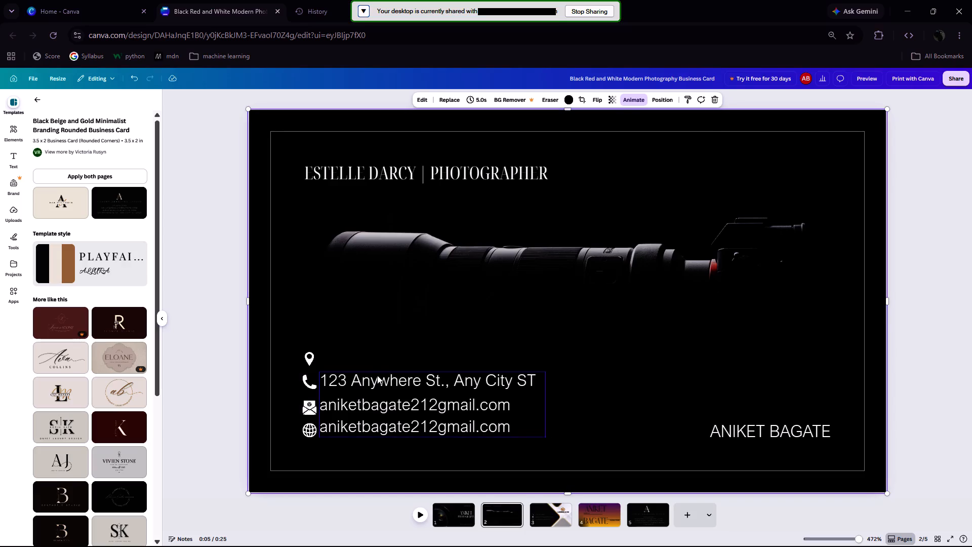
left_click(357, 375)
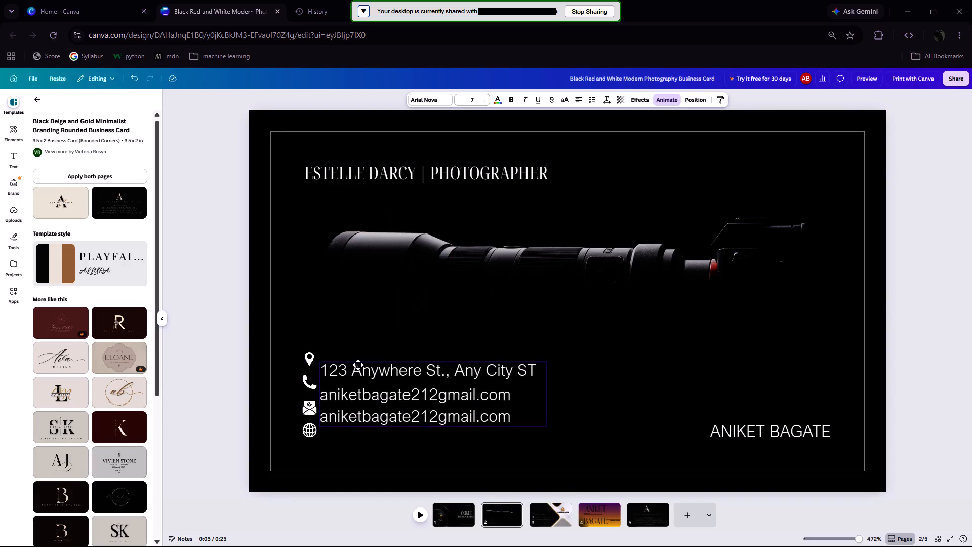
left_click(325, 378)
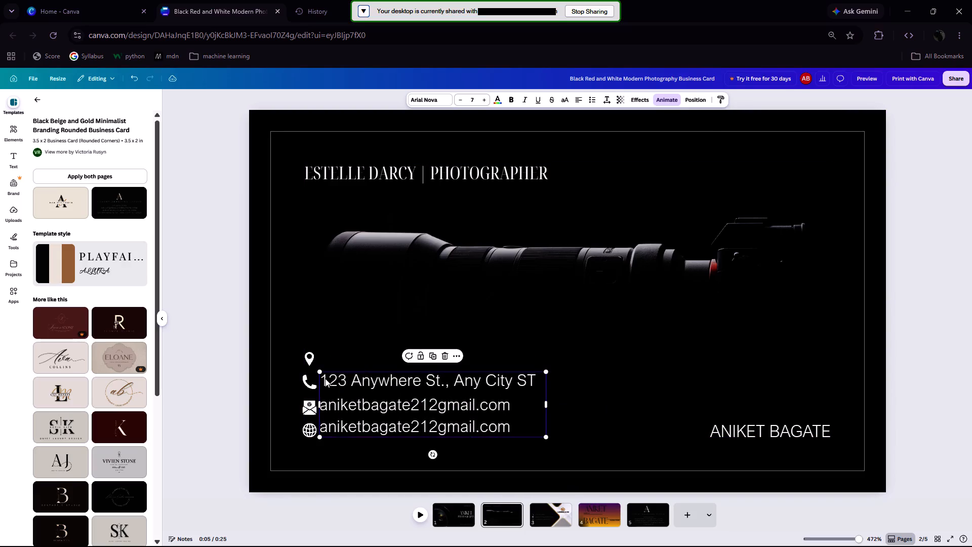
key("Left")
key("Return")
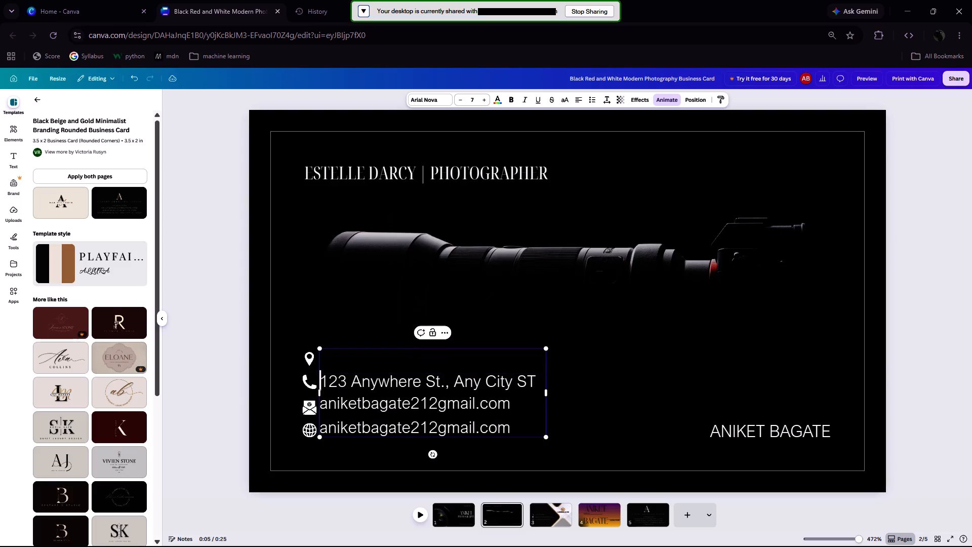
key("Up")
type("cha")
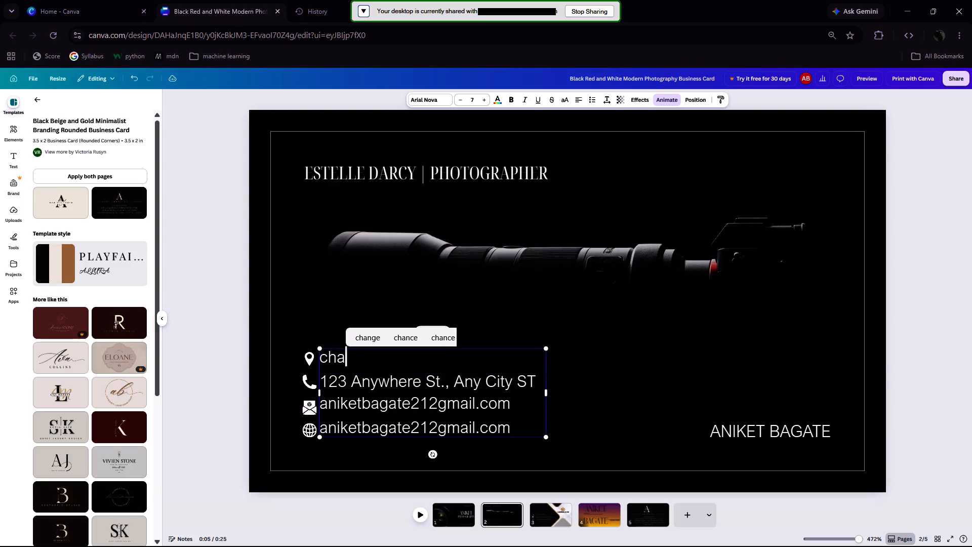
type("ttrapati")
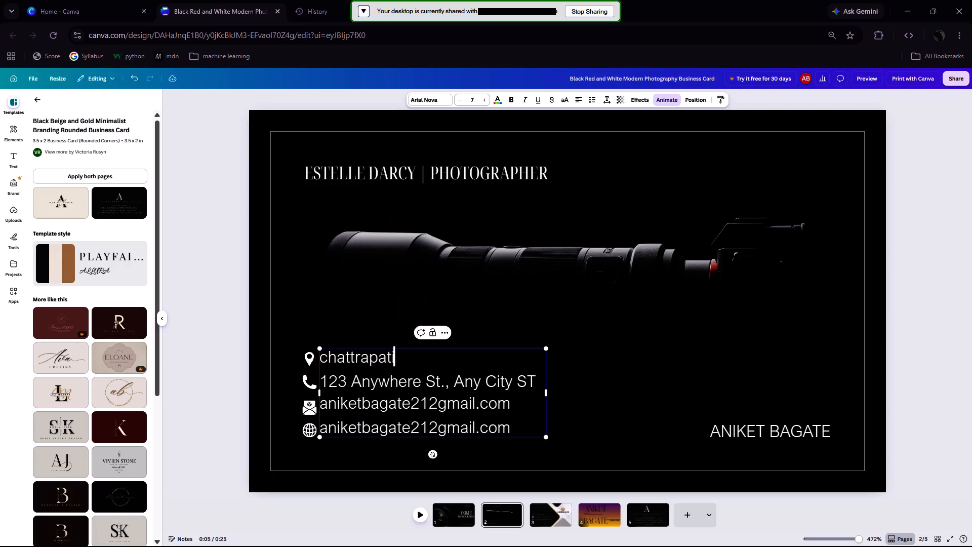
key("space")
key("s")
key("a")
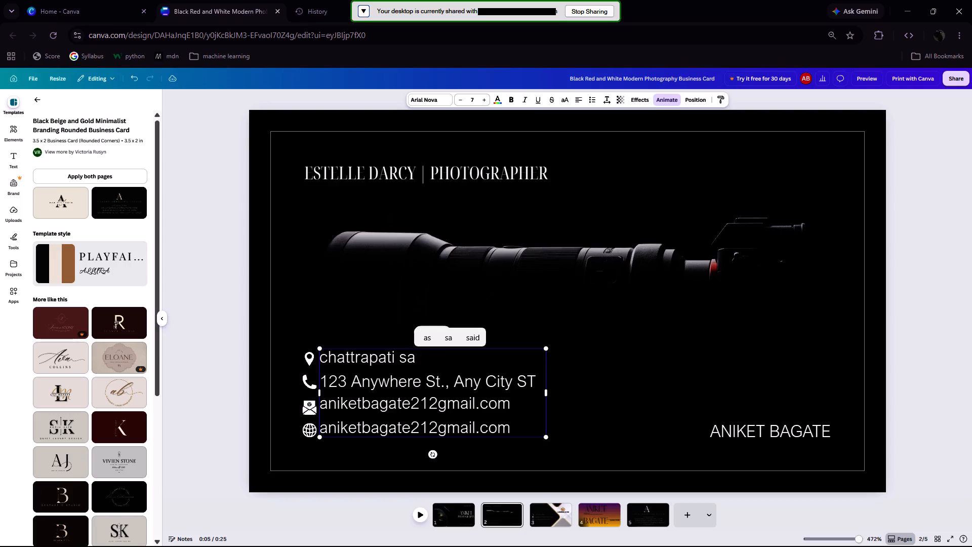
type("bhaji nagar")
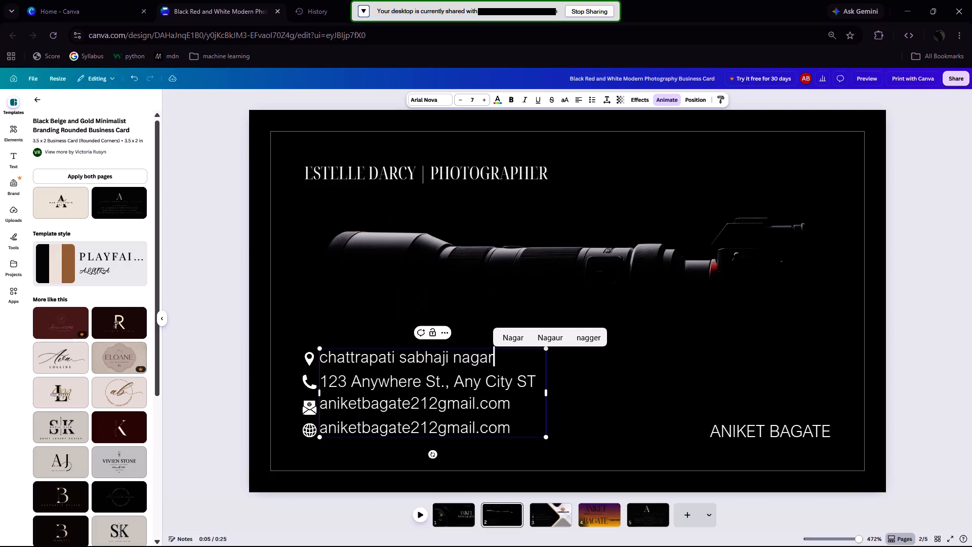
key("period")
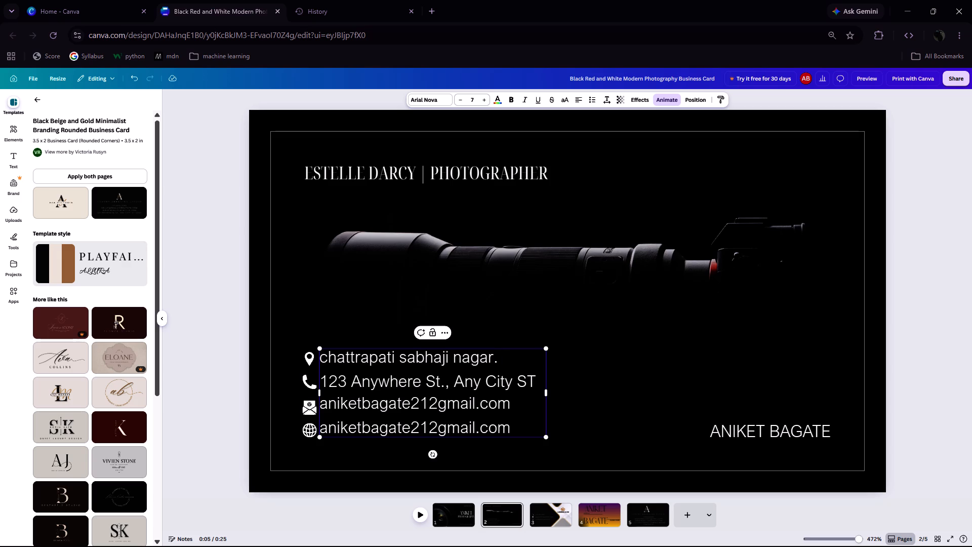
Capitalize the first letter of the new city line's first word.
key("Left")
key("Left")
key("Left")
key("Left")
key("Left")
key("Left")
key("Left")
key("Left")
key("Left")
key("Left")
key("Left")
key("Left")
key("Left")
key("Left")
key("Left")
key("Left")
key("Left")
key("Left")
key("Left")
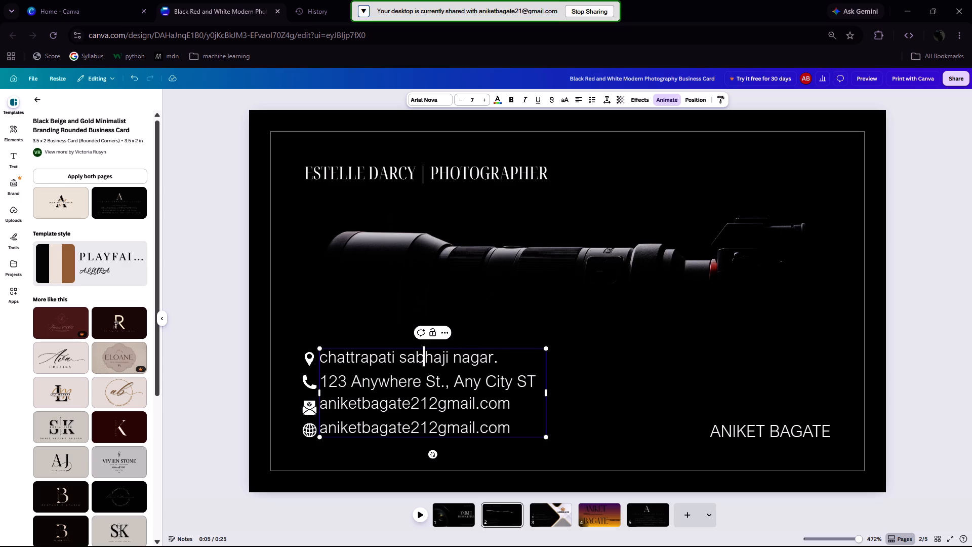
key("Left")
key("Left")
key("Left")
key("Left")
key("Left")
key("Left")
key("Left")
key("Left")
key("Left")
key("Left")
key("Left")
key("Left")
key("BackSpace")
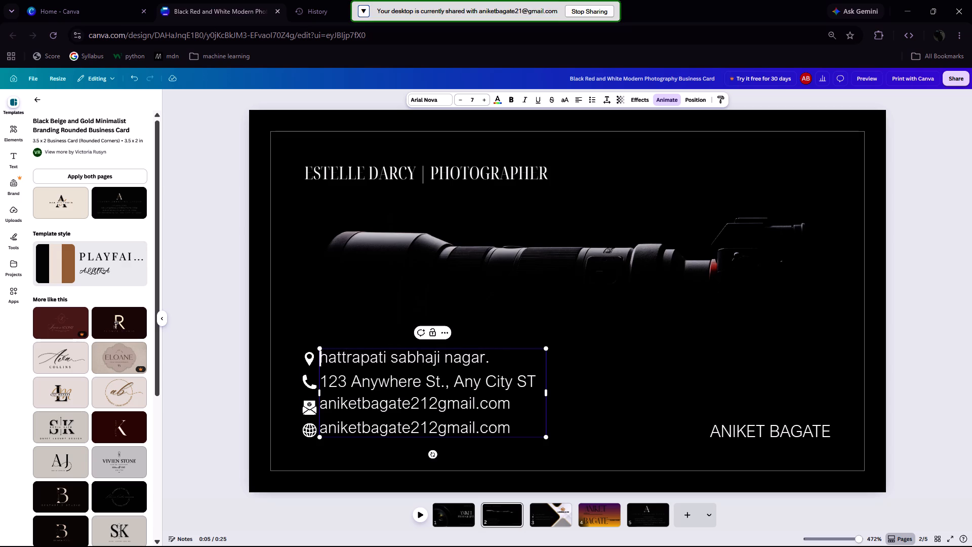
key("shift+c")
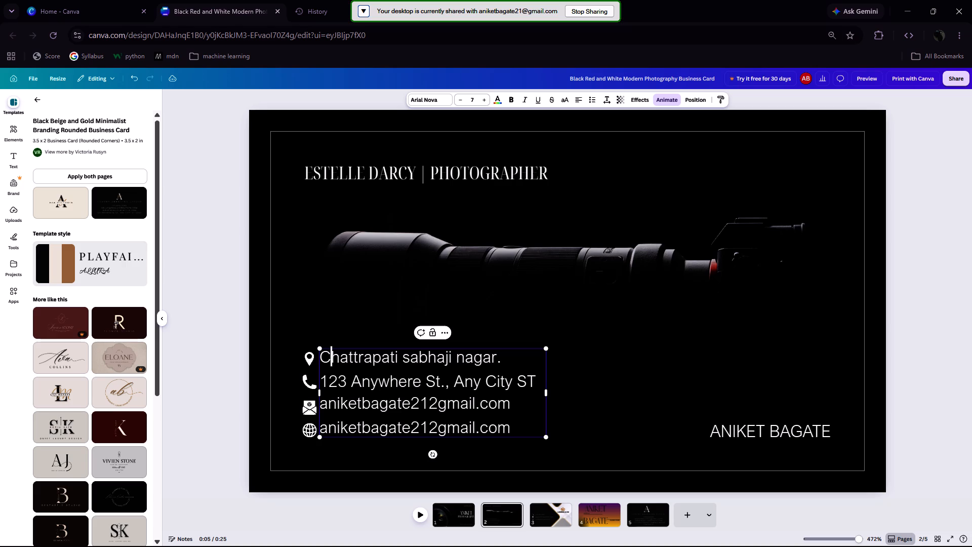
Capitalize the first letter of the second word in the city line.
key("Right")
key("Right")
key("Right")
key("Right")
key("Right")
key("Right")
key("Right")
key("Right")
key("Right")
key("Right")
key("Right")
key("Right")
key("Right")
key("Right")
key("Right")
key("Right")
key("BackSpace")
key("shift+s")
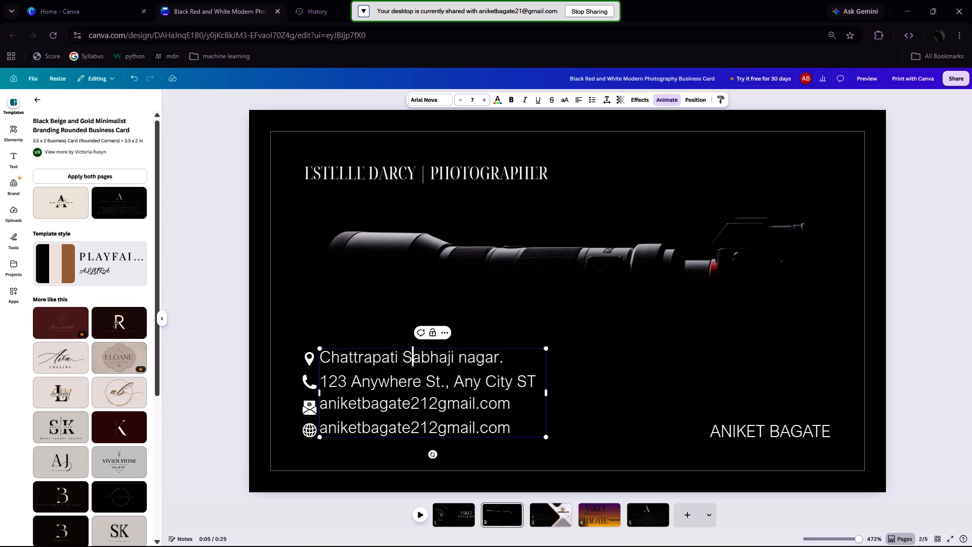
Capitalize the first letter of the third word in the city line and finish editing the text.
key("Right")
key("Right")
key("Right")
key("Right")
key("Right")
key("Right")
key("Right")
key("Right")
key("BackSpace")
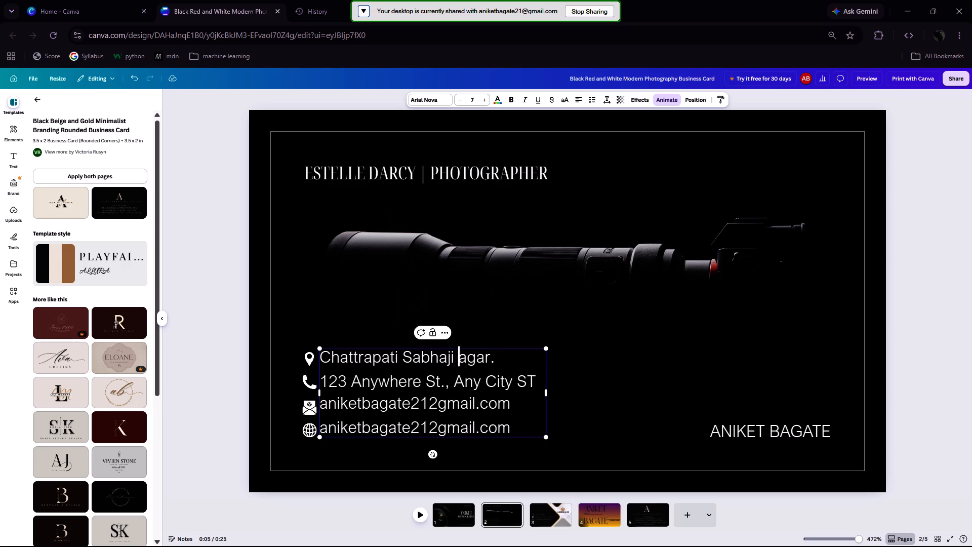
key("shift+n")
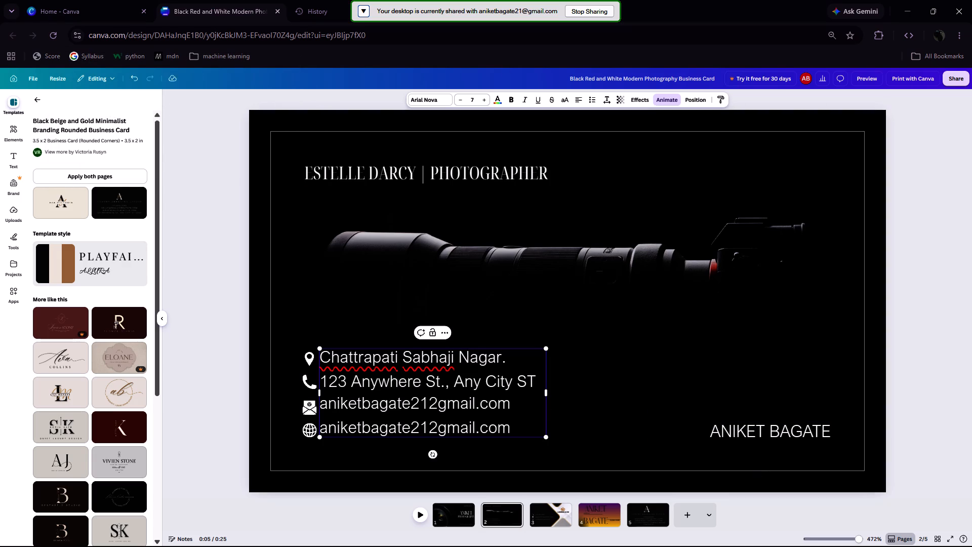
left_click(586, 386)
Replace the number "123" at the start of the placeholder street address with the postal code.
left_click(751, 426)
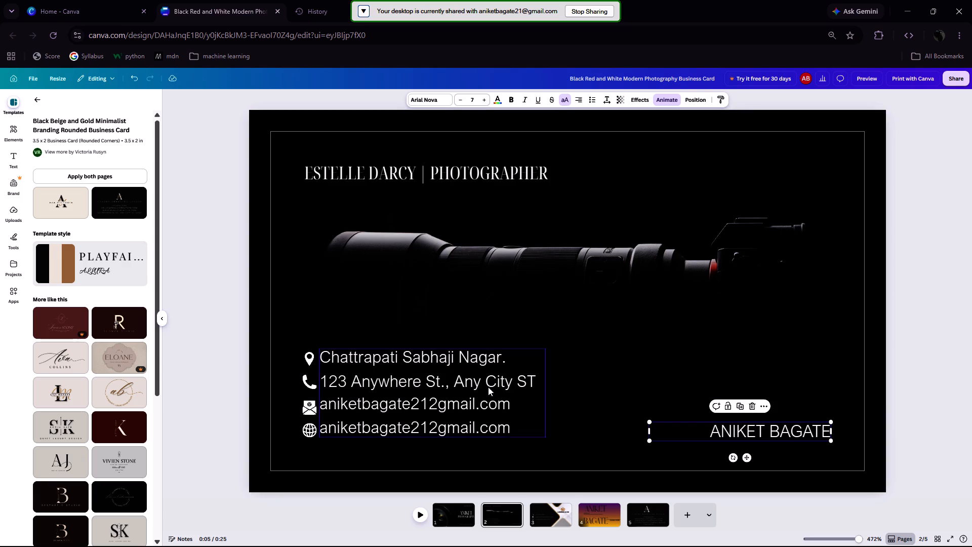
left_click(352, 382)
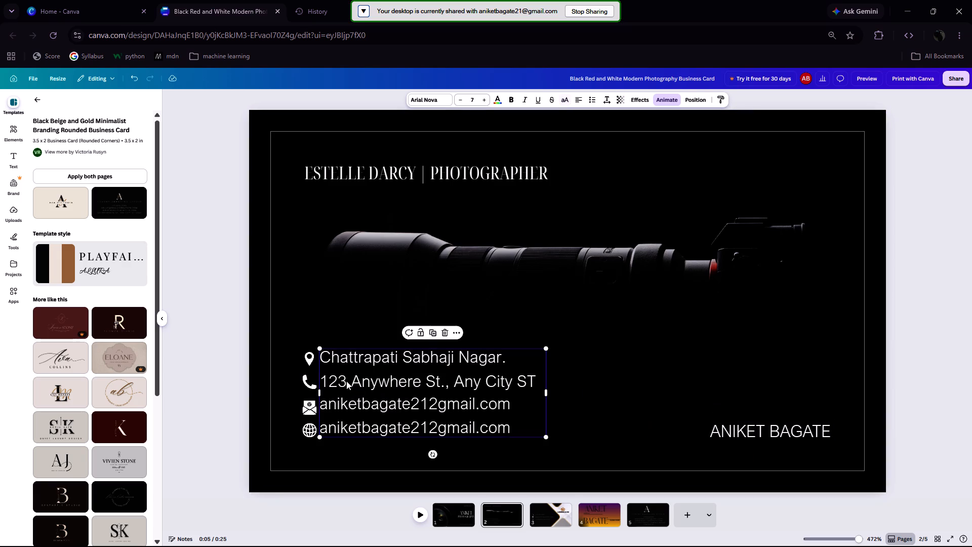
left_click(346, 381)
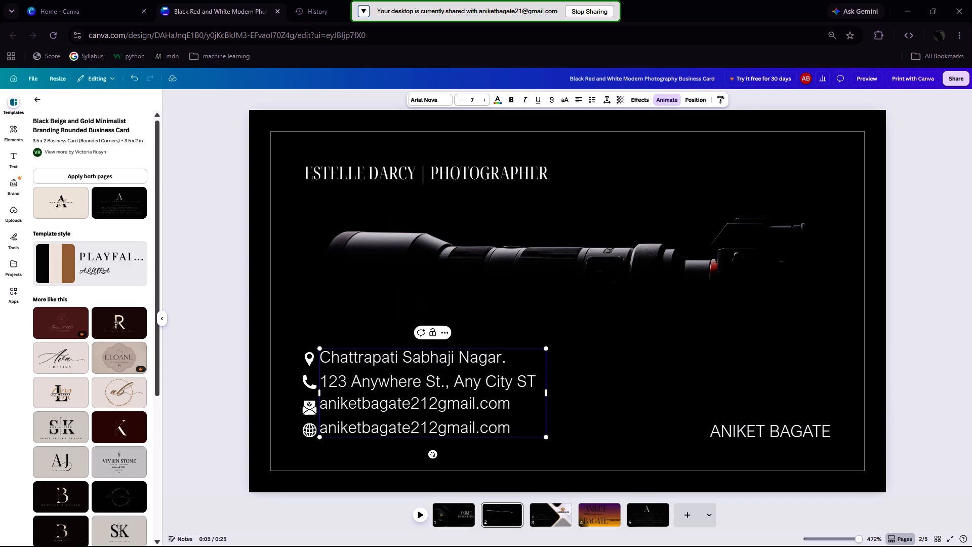
key("BackSpace")
key("BackSpace")
key("BackSpace")
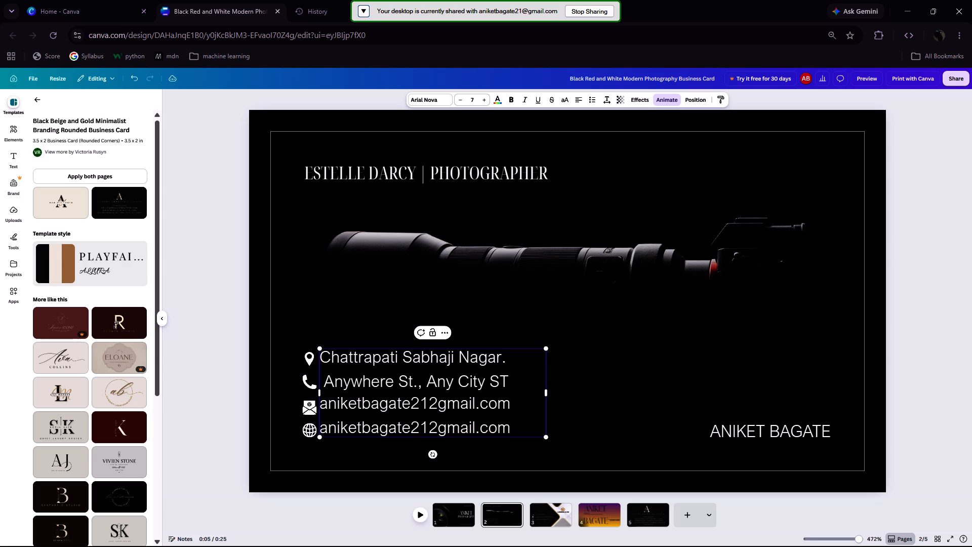
key("4")
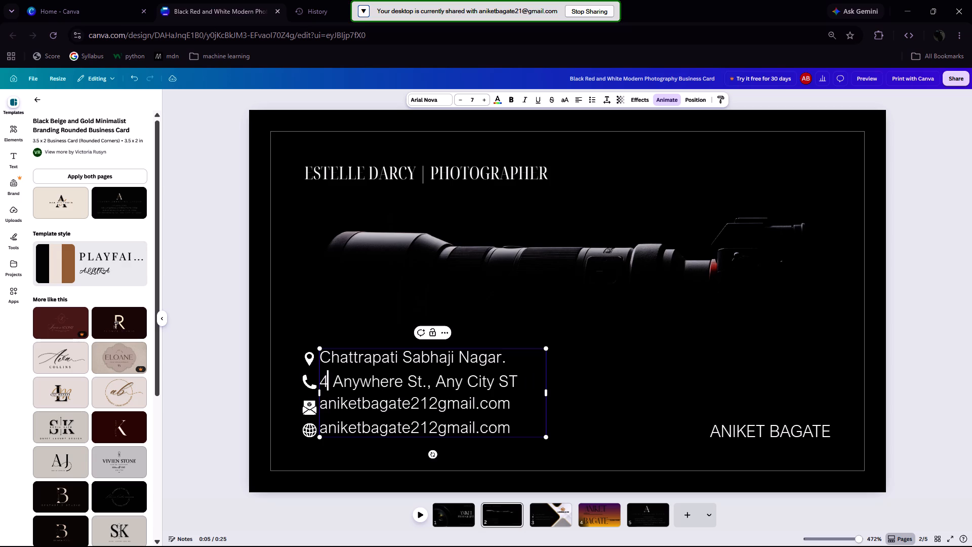
key("3")
type("11")
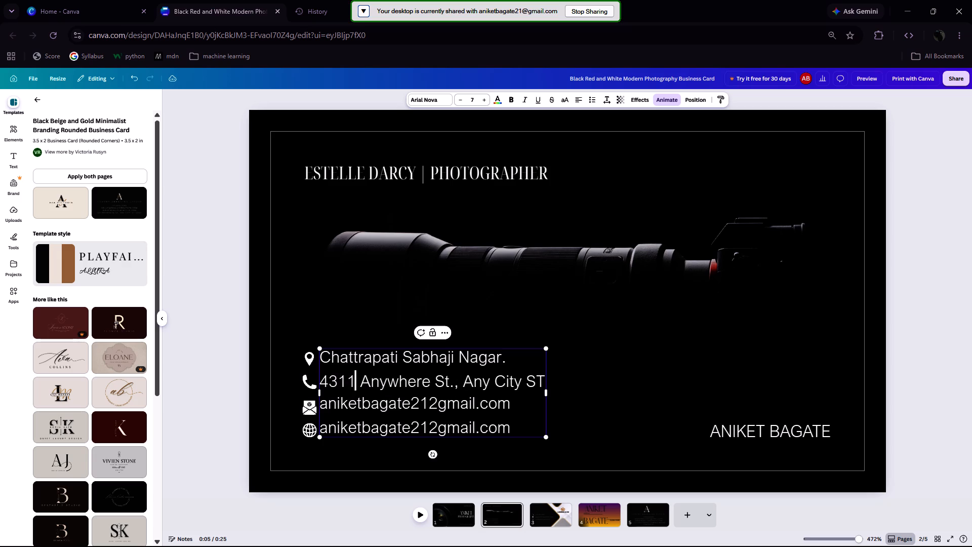
type("36")
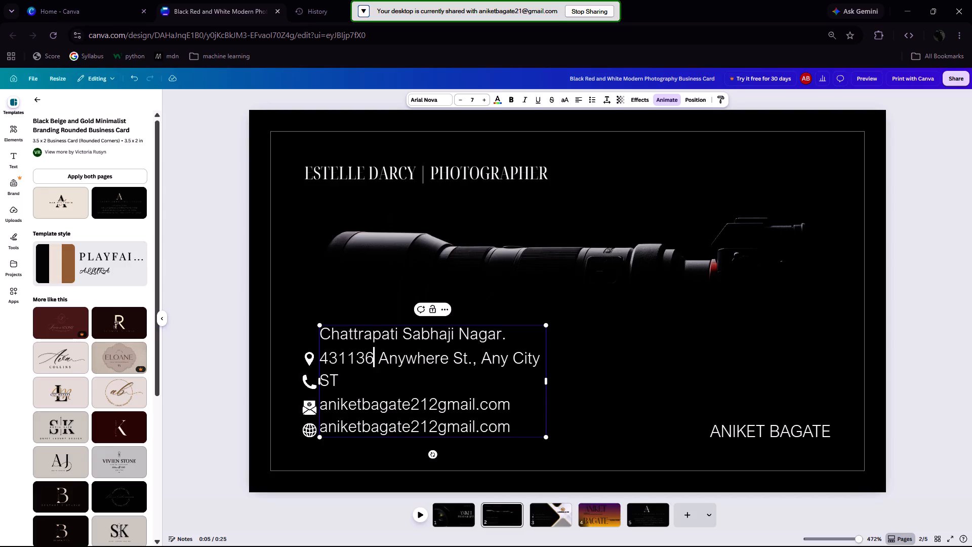
Delete the trailing "ST" from the placeholder address line after the postal code.
left_click(382, 374)
key("BackSpace")
key("BackSpace")
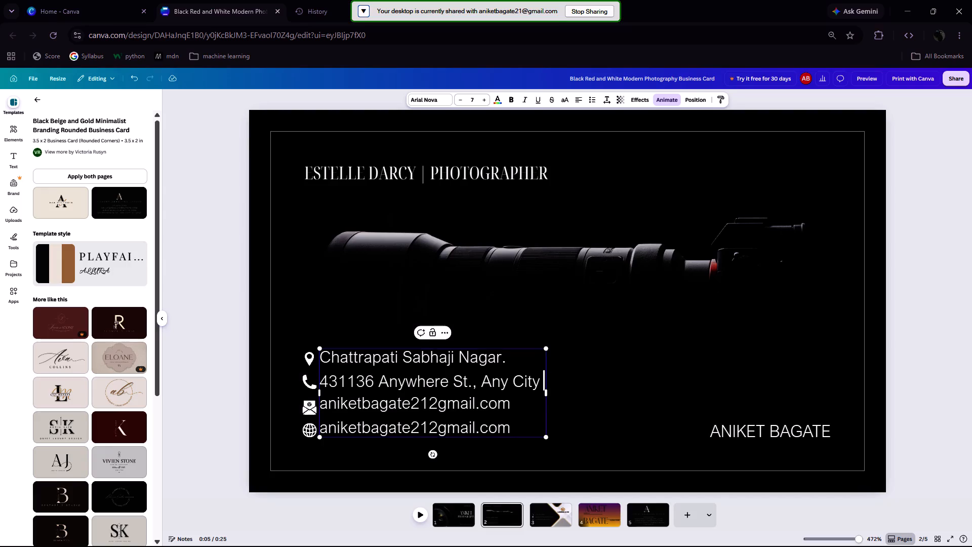
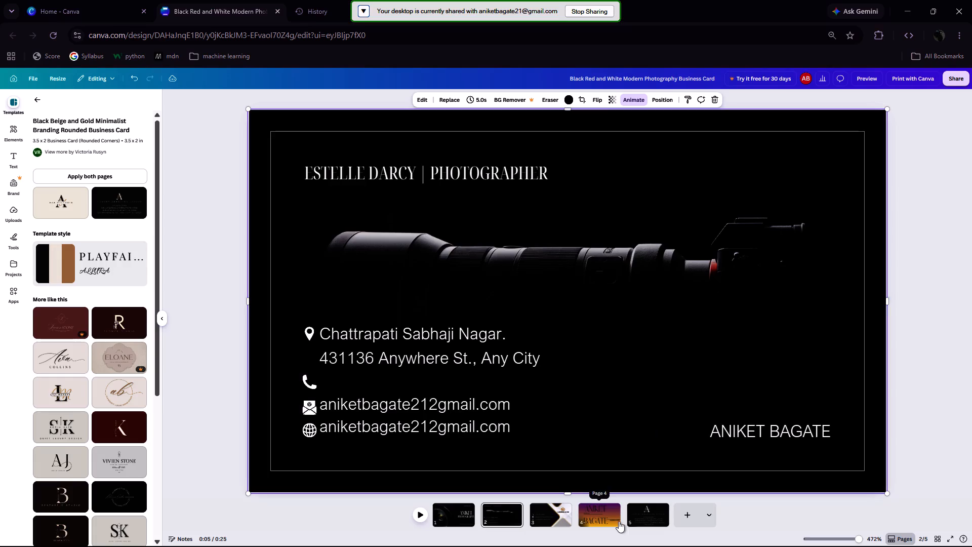
Duplicate the placeholder email line on page 3, the black, white and gold card.
left_click(564, 514)
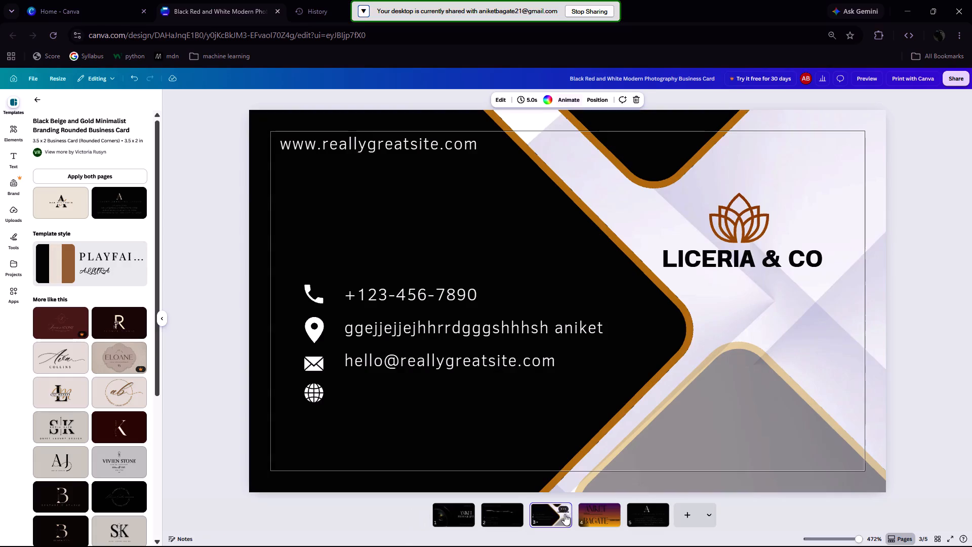
double_click(451, 367)
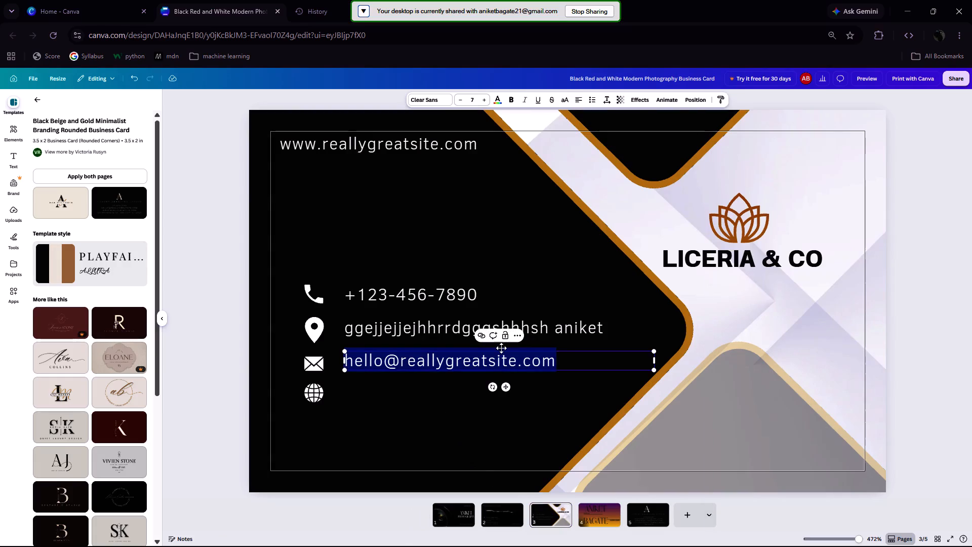
left_click(513, 361)
left_click(600, 362)
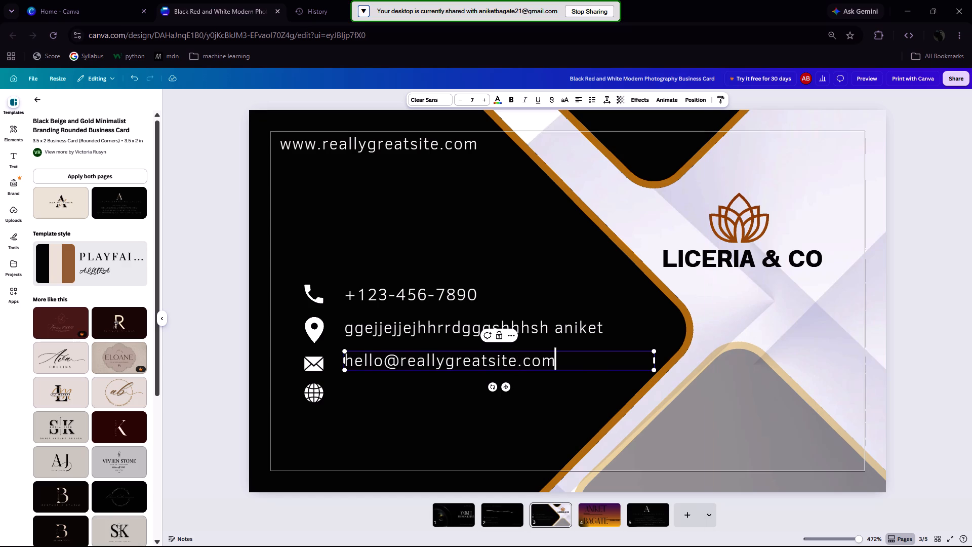
left_click(413, 396)
left_click(404, 366)
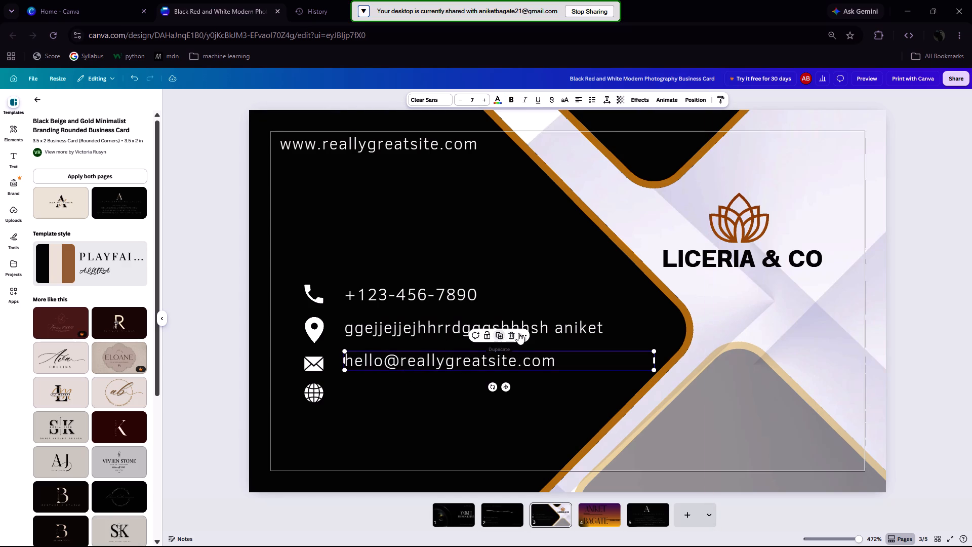
left_click(490, 335)
left_click(440, 361)
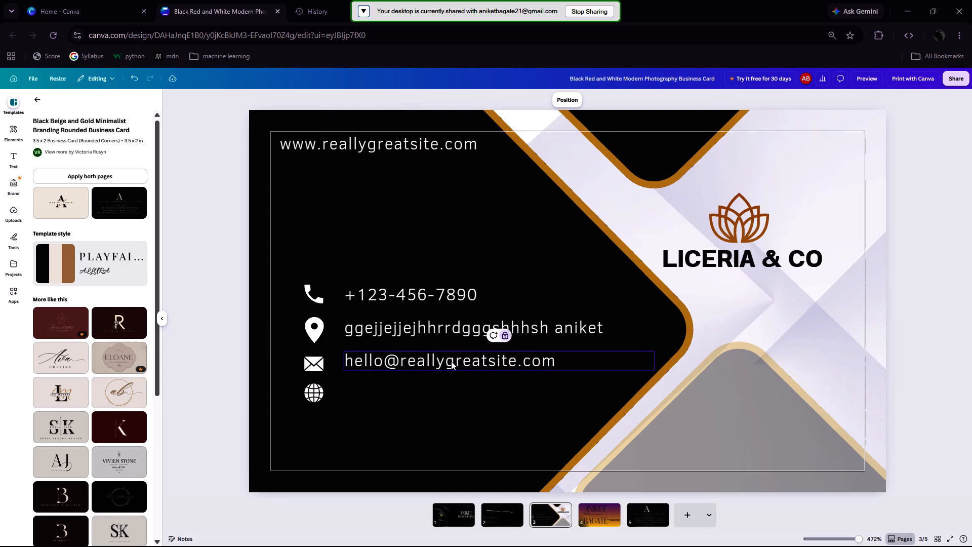
left_click(477, 358)
left_click(502, 335)
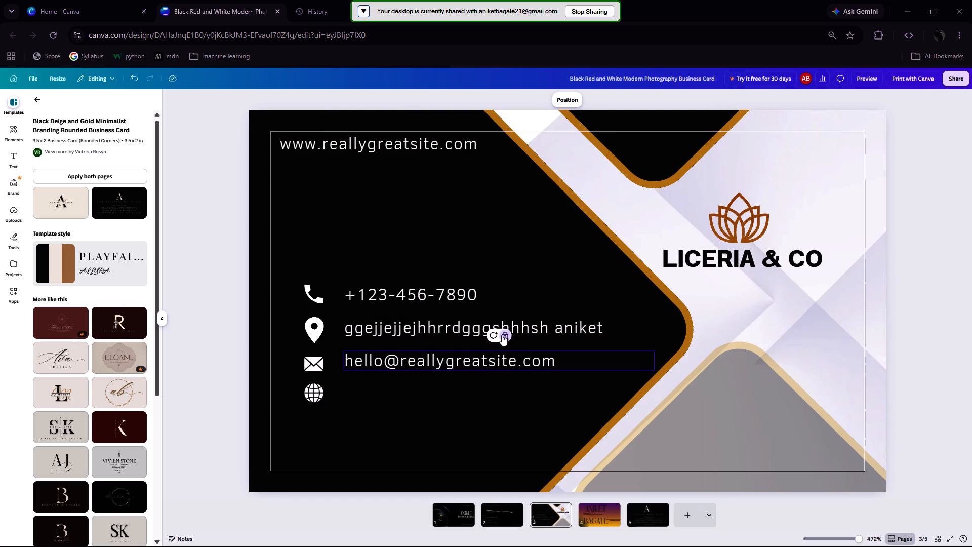
left_click(502, 337)
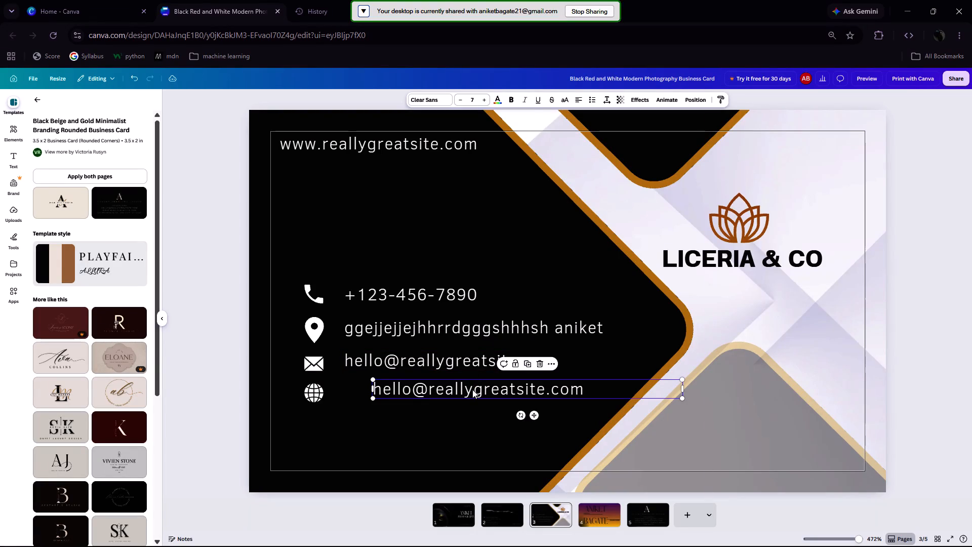
Place the duplicated email line beside the globe icon, aligned with the contact lines above it.
left_click_drag(472, 391, 444, 389)
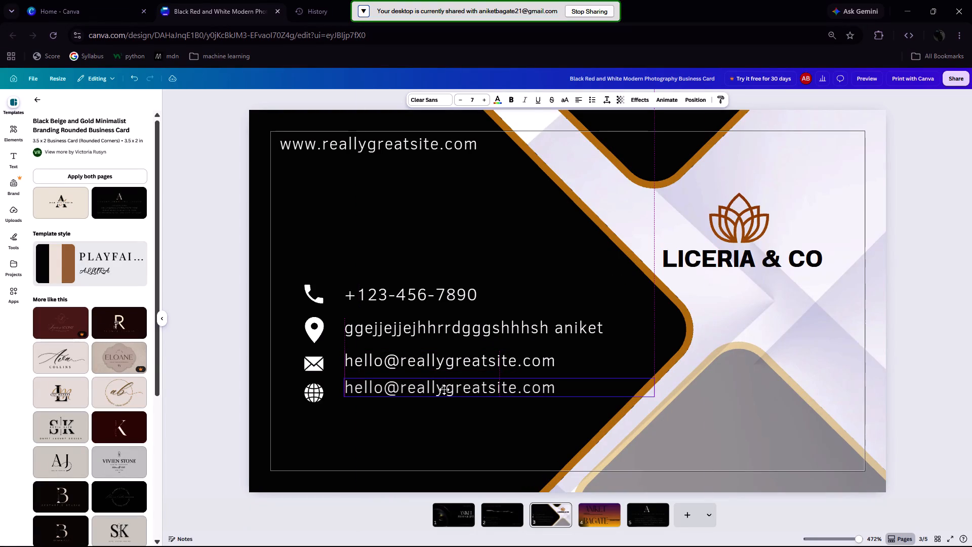
left_click_drag(444, 389, 444, 390)
left_click(402, 438)
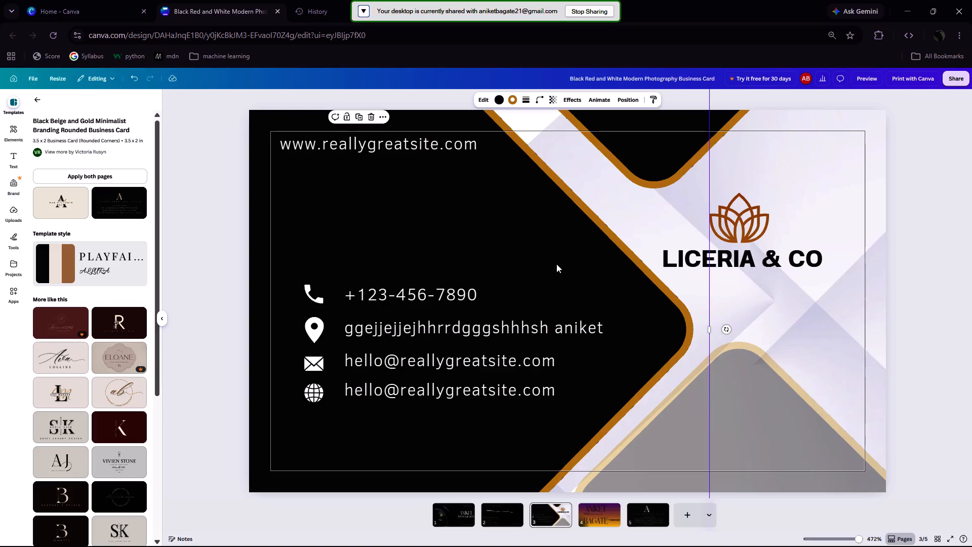
Open the placeholder phone number beside the phone icon for editing.
triple_click(433, 291)
left_click(434, 292)
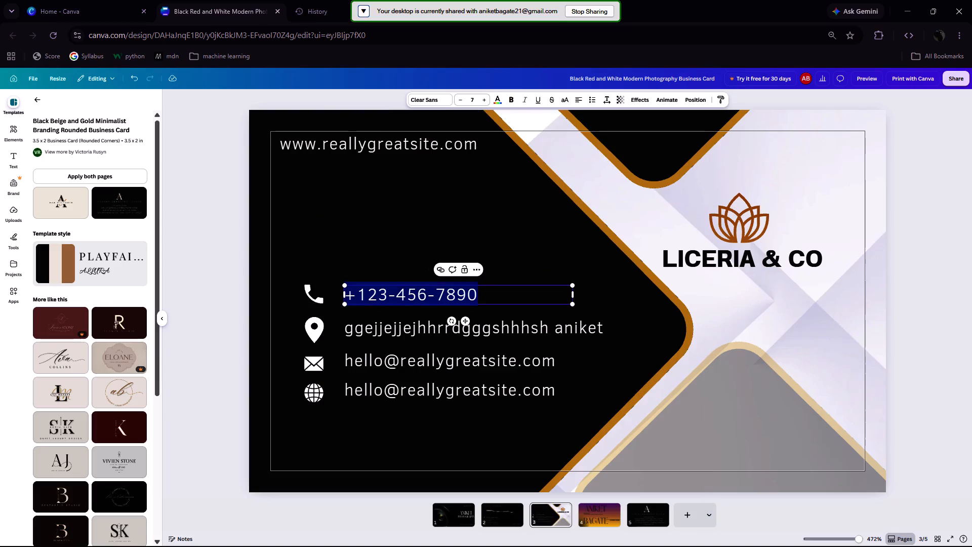
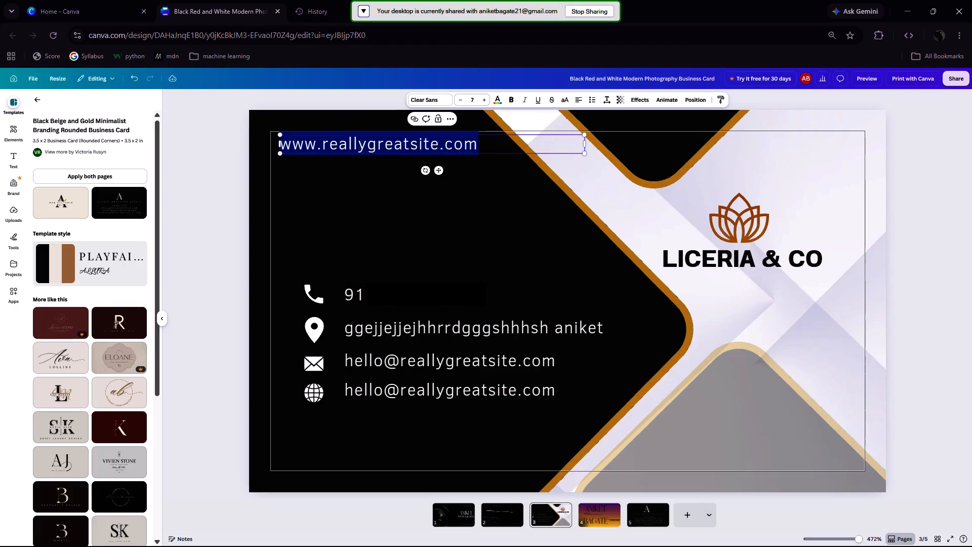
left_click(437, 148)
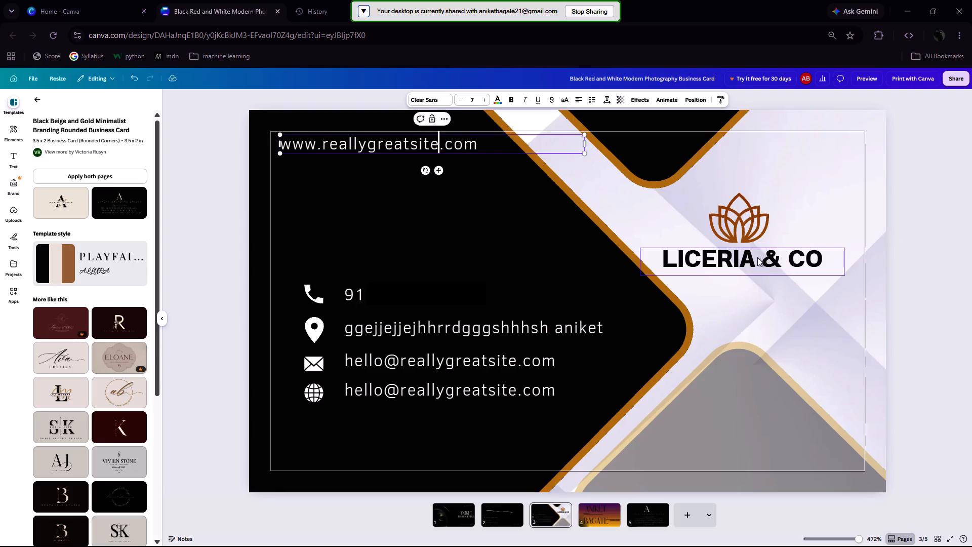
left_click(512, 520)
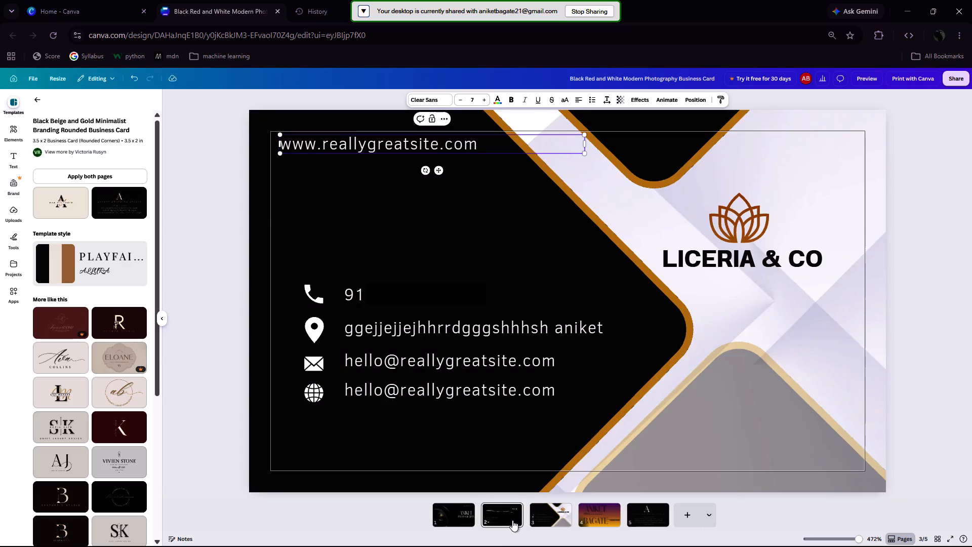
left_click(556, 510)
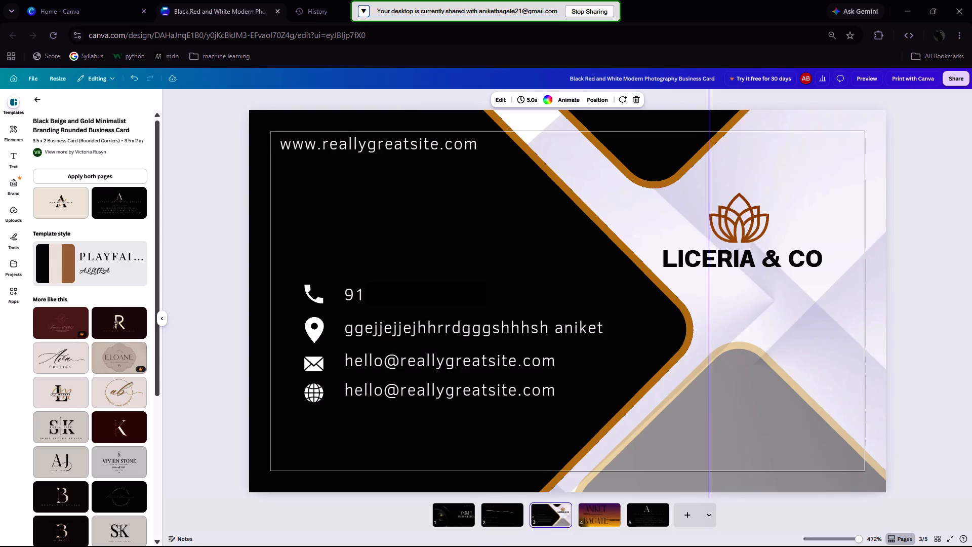
Fine-tune the position of the large black diamond behind the contact details on page 3.
left_click(518, 223)
left_click_drag(526, 223, 545, 221)
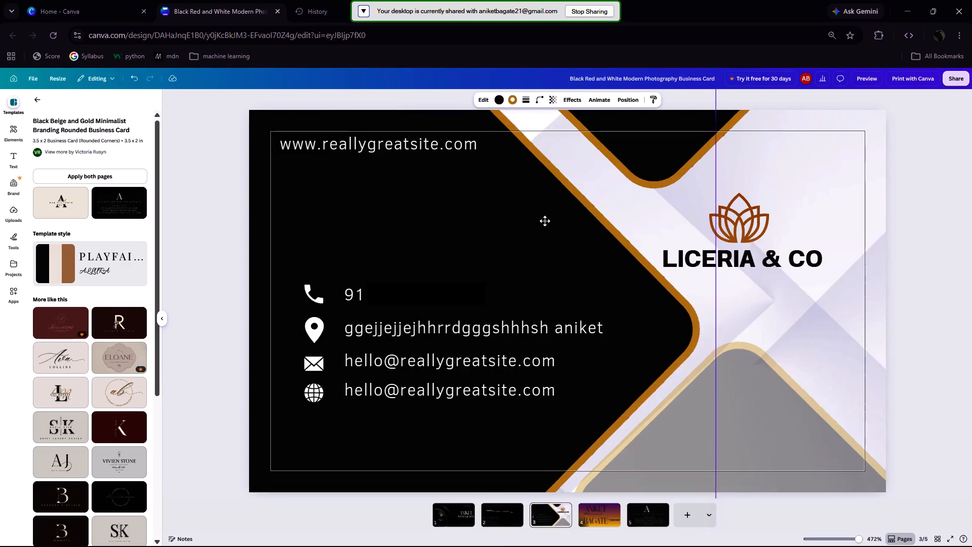
left_click_drag(545, 221, 534, 222)
left_click_drag(617, 157, 621, 166)
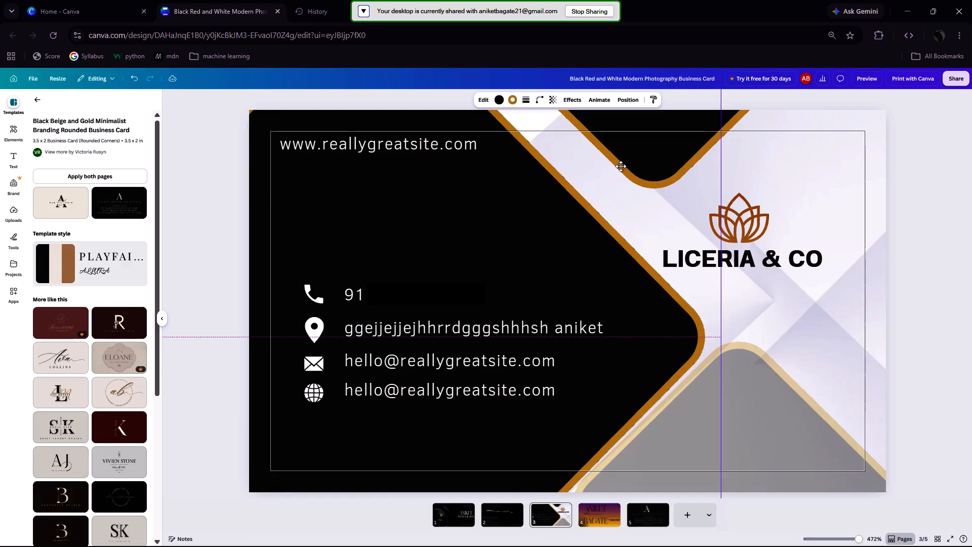
left_click_drag(621, 166, 608, 156)
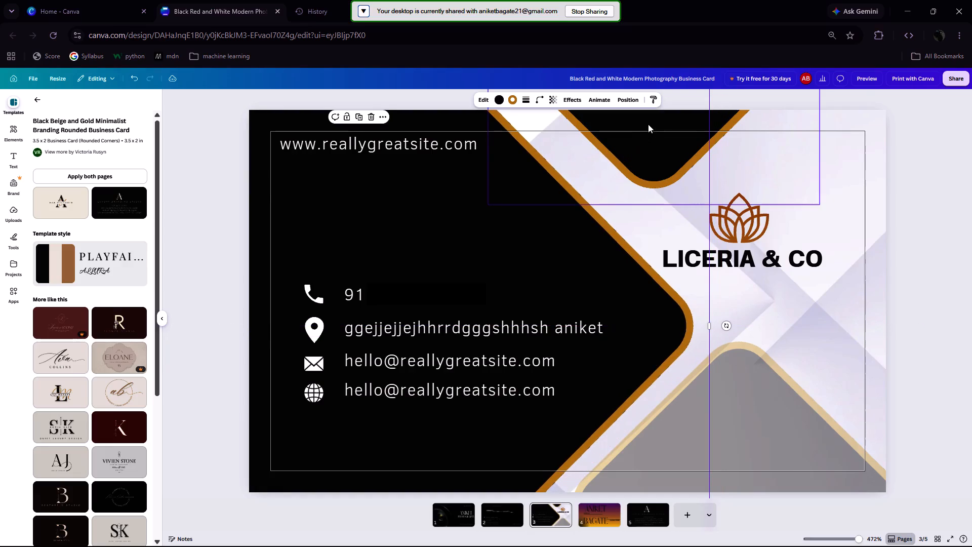
Lower the black diamond at the card's top edge slightly and raise the grey diamond at its bottom edge slightly.
left_click(649, 119)
left_click_drag(649, 119, 650, 133)
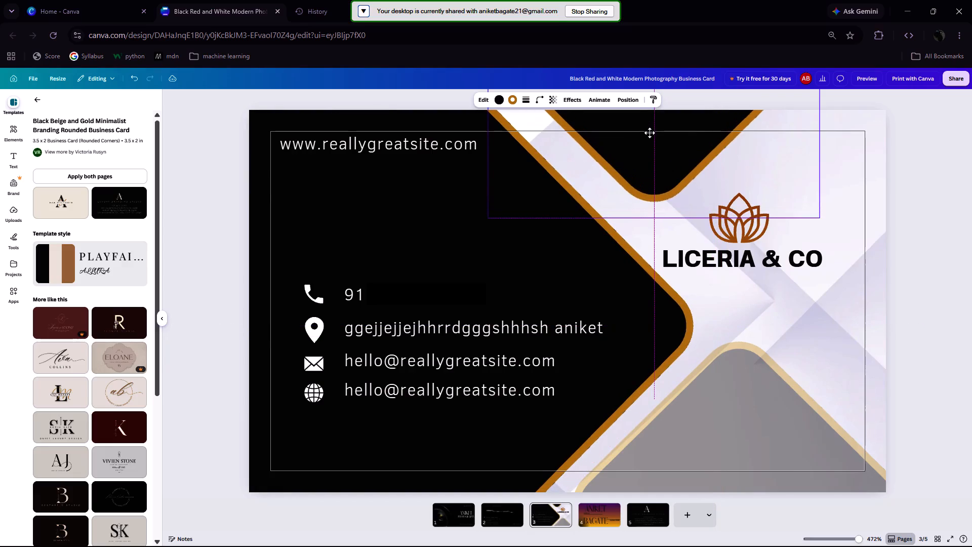
left_click_drag(650, 133, 650, 135)
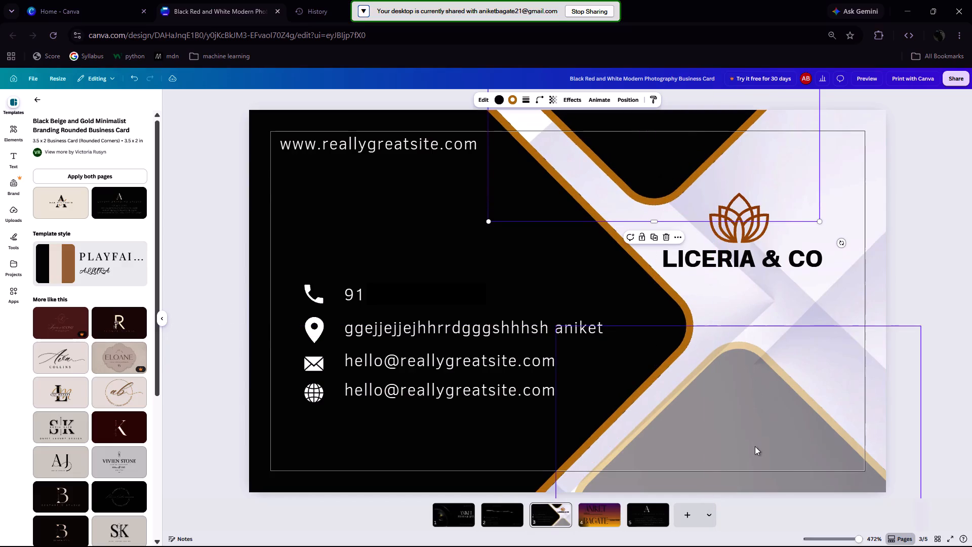
left_click_drag(755, 446, 755, 438)
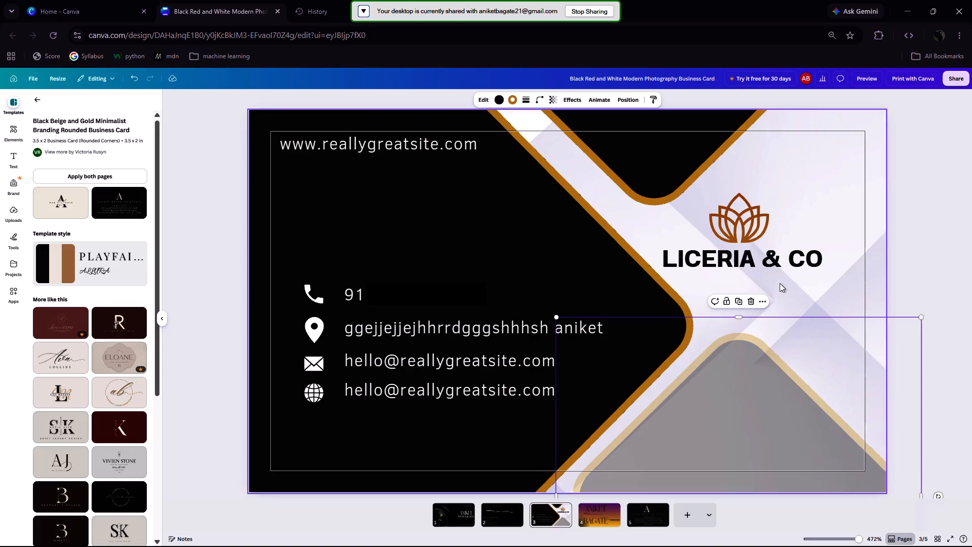
Shift the "LICERIA & CO" text and the lotus logo above it slightly toward the card's right edge.
left_click_drag(775, 261, 782, 261)
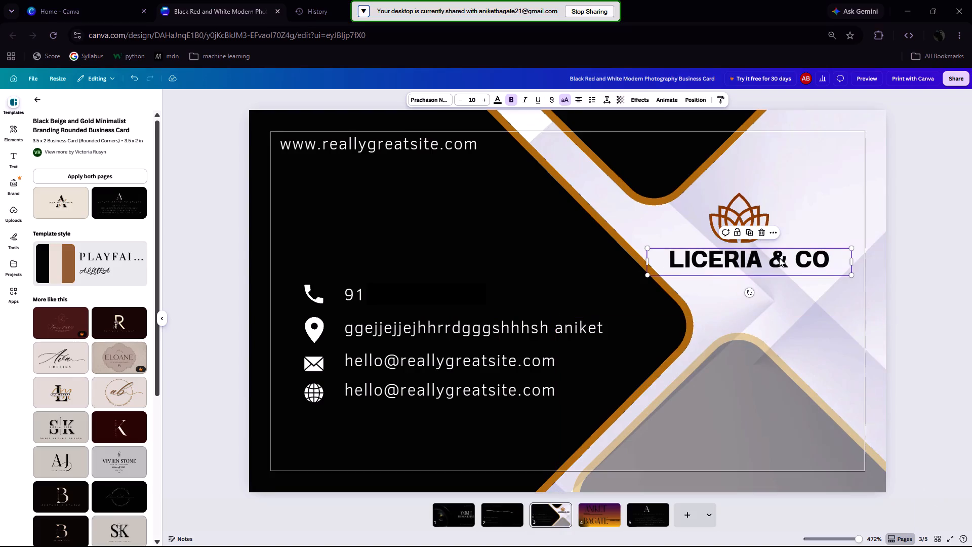
left_click_drag(740, 221, 757, 221)
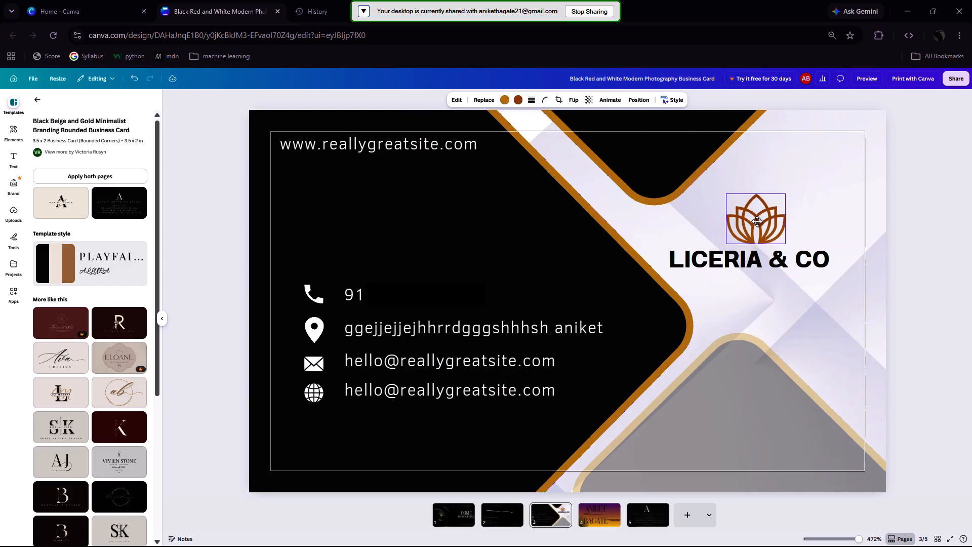
left_click_drag(757, 221, 757, 221)
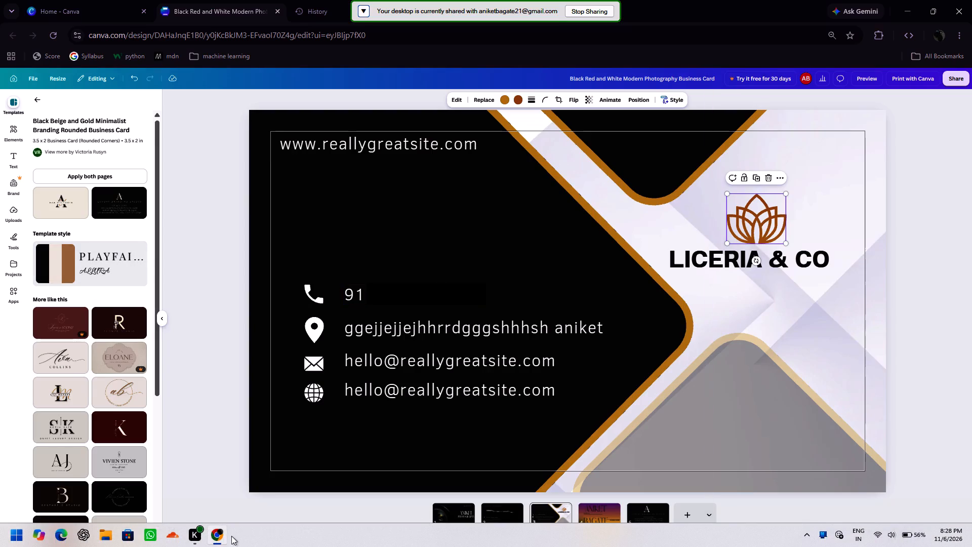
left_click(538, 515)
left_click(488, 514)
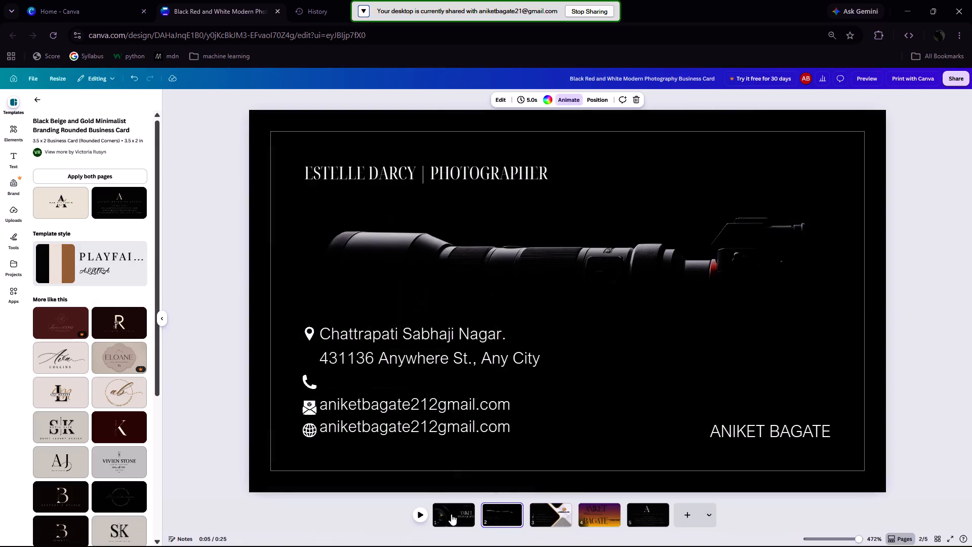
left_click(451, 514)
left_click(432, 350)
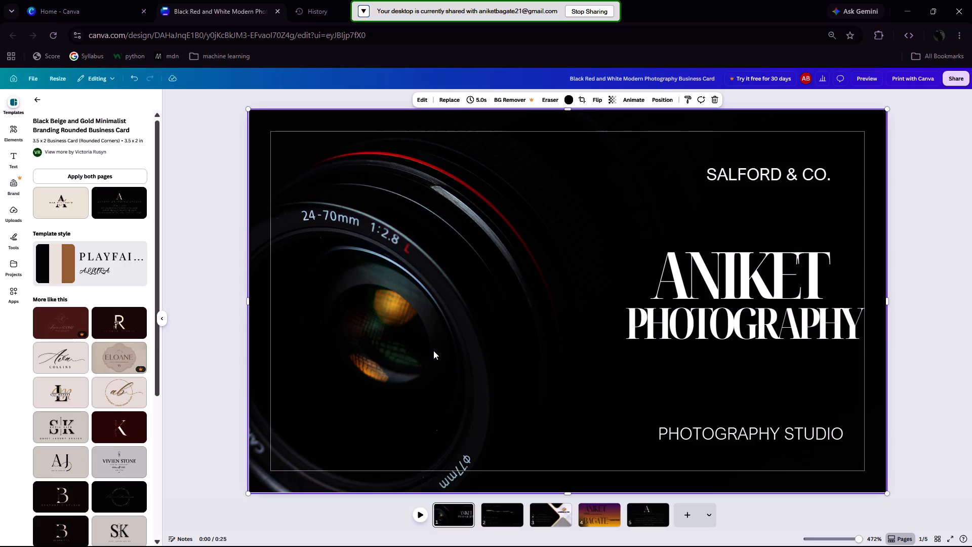
Add a new page after page 5.
left_click(663, 518)
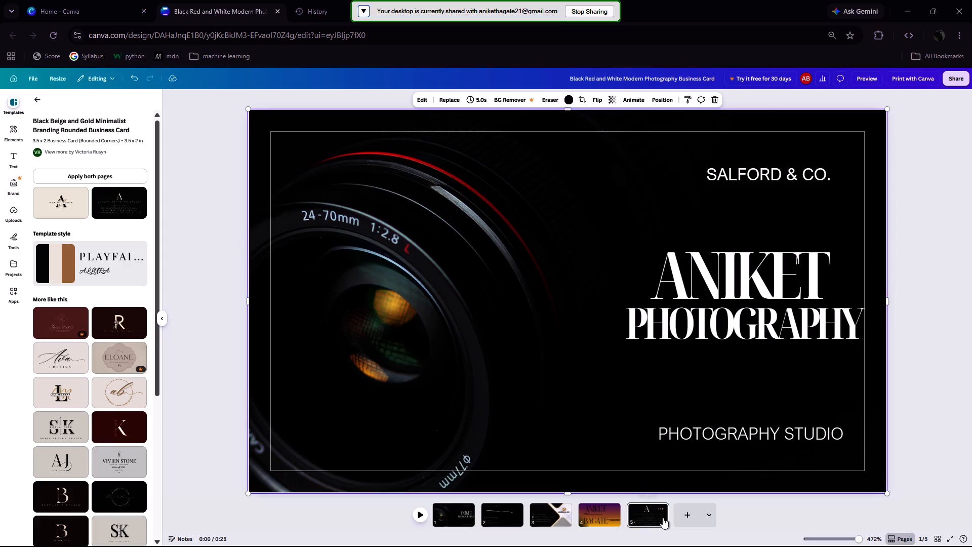
left_click(694, 509)
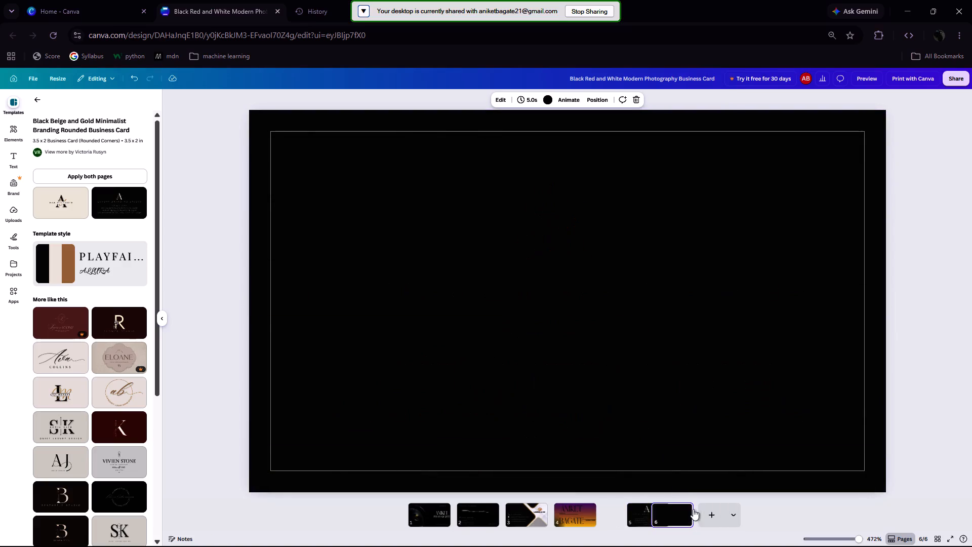
Add a heading reading "A" to the new black page.
left_click(439, 197)
left_click(10, 159)
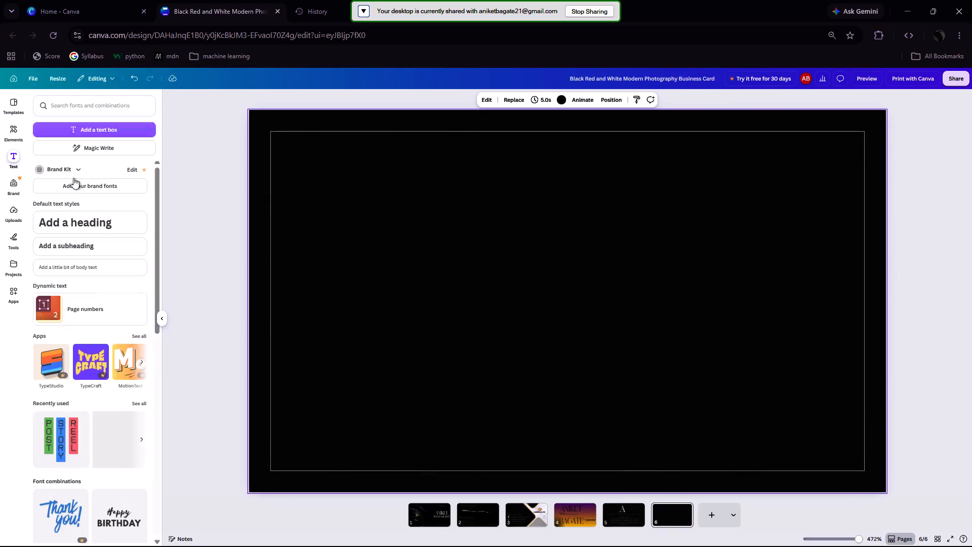
left_click(68, 229)
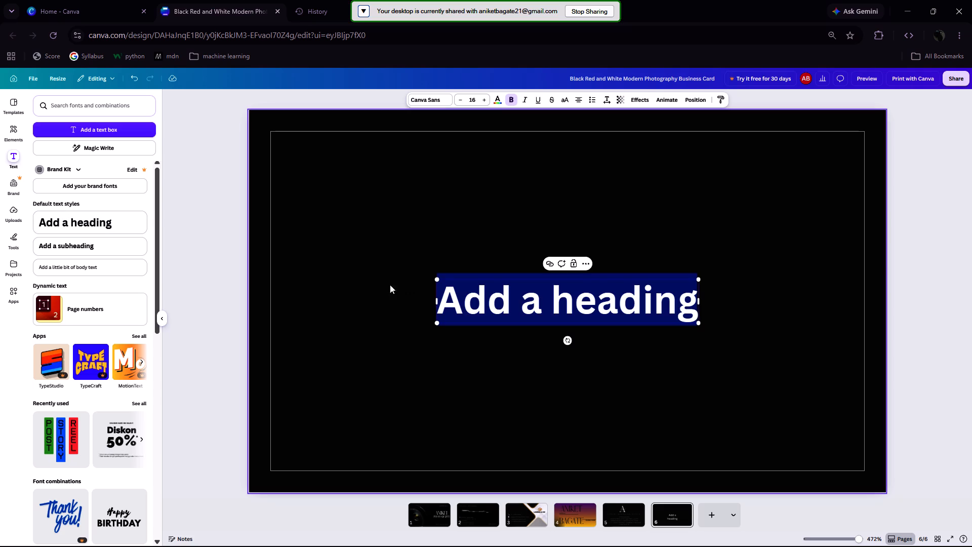
key("BackSpace")
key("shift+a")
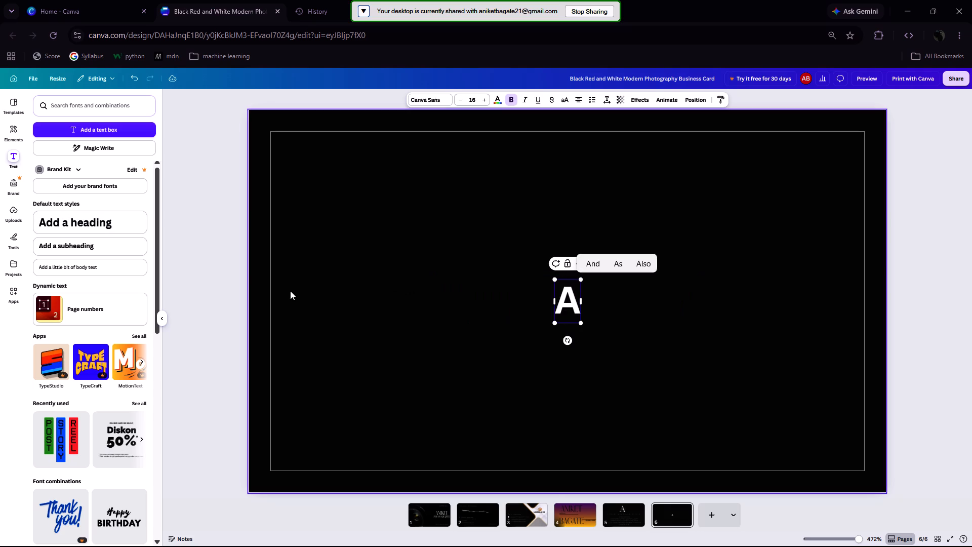
Enlarge the "A" heading to about size 45.6 and place it near the top centre of the page.
left_click_drag(555, 324, 529, 331)
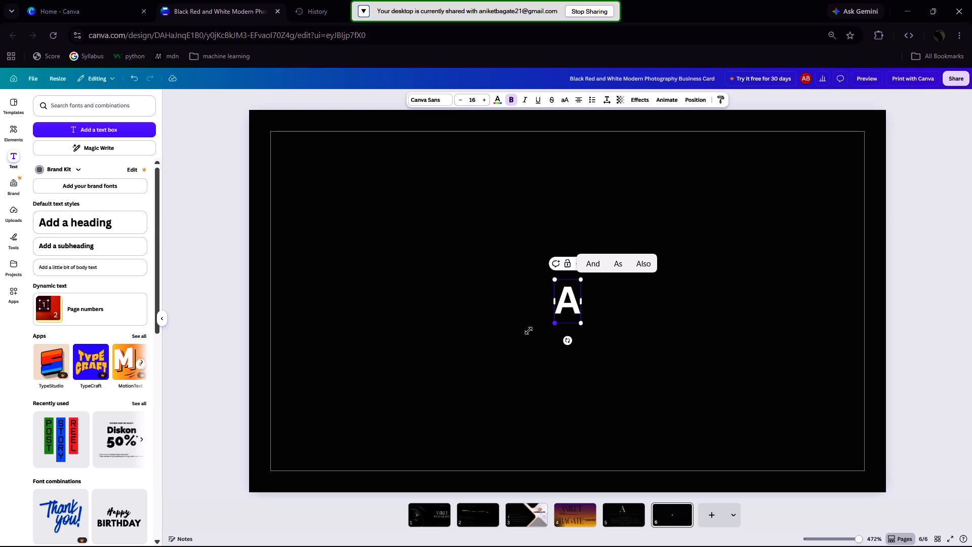
left_click_drag(529, 331, 470, 347)
left_click_drag(548, 344, 549, 303)
left_click(658, 319)
left_click_drag(562, 334, 566, 206)
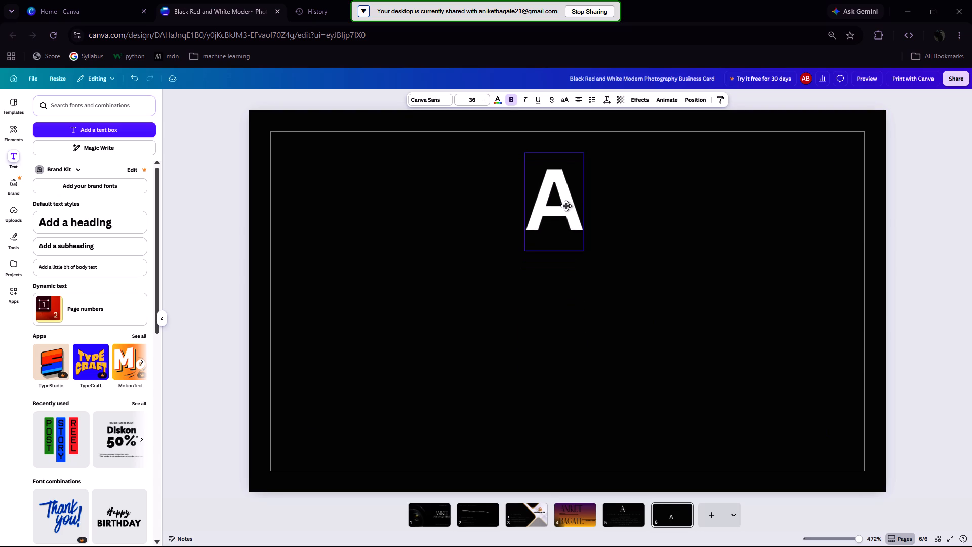
left_click_drag(566, 206, 566, 203)
left_click(566, 203)
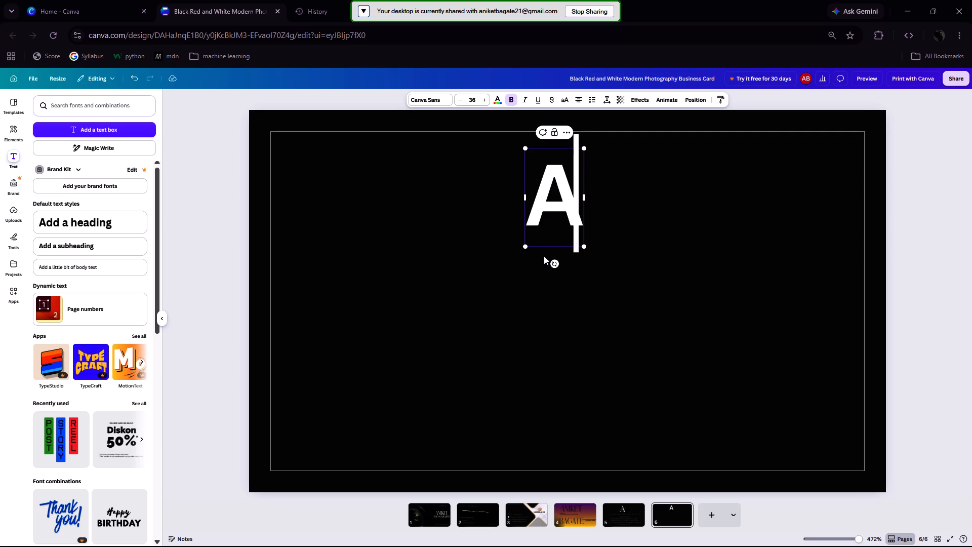
left_click_drag(526, 247, 493, 262)
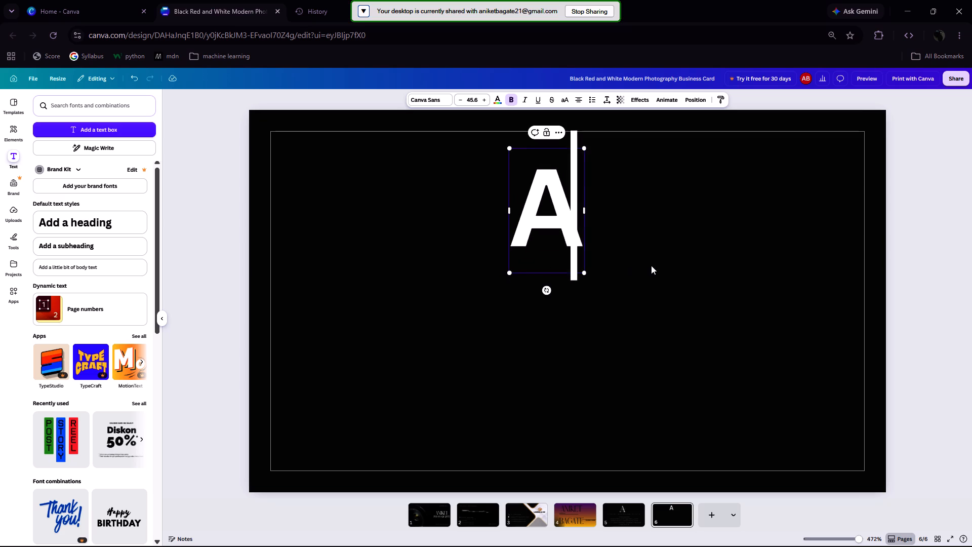
left_click(651, 265)
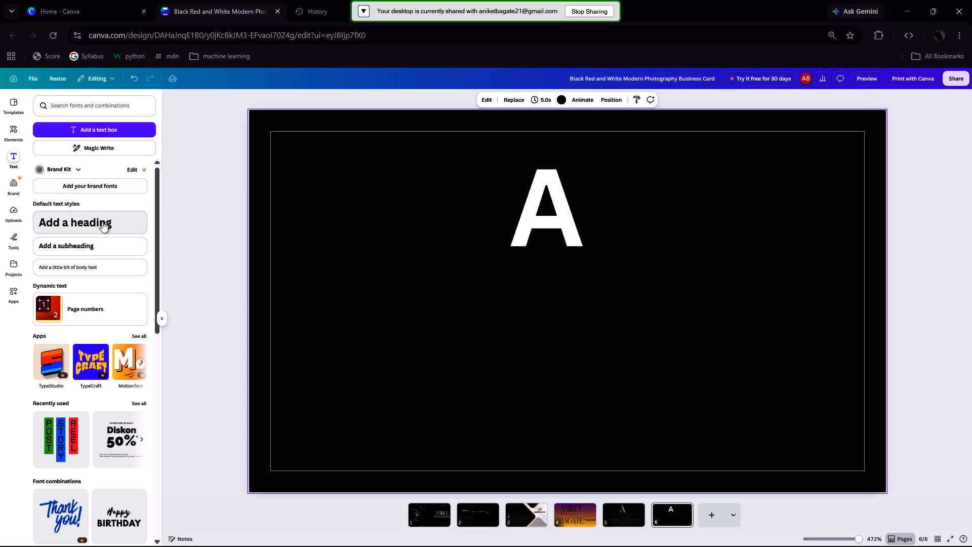
Add a second heading reading "B" below the large "A".
left_click(103, 222)
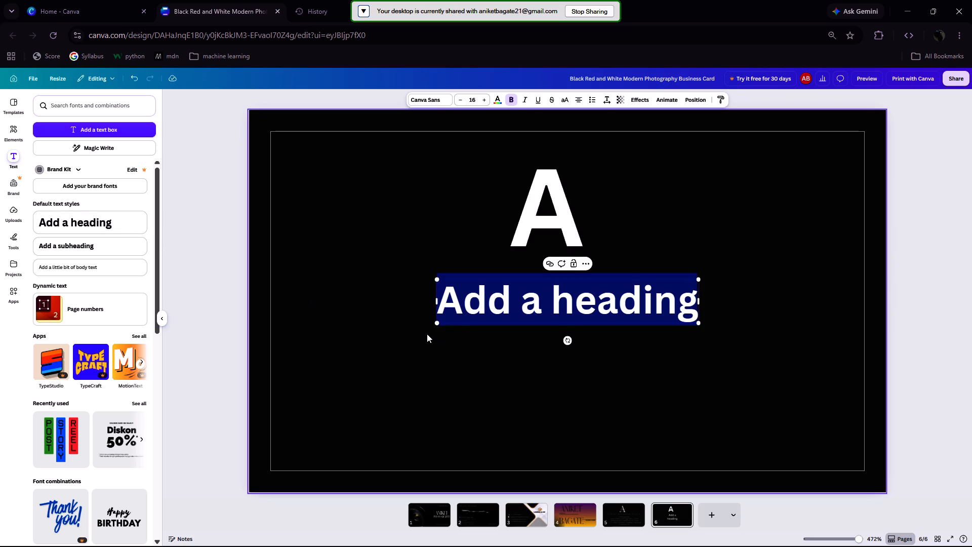
key("BackSpace")
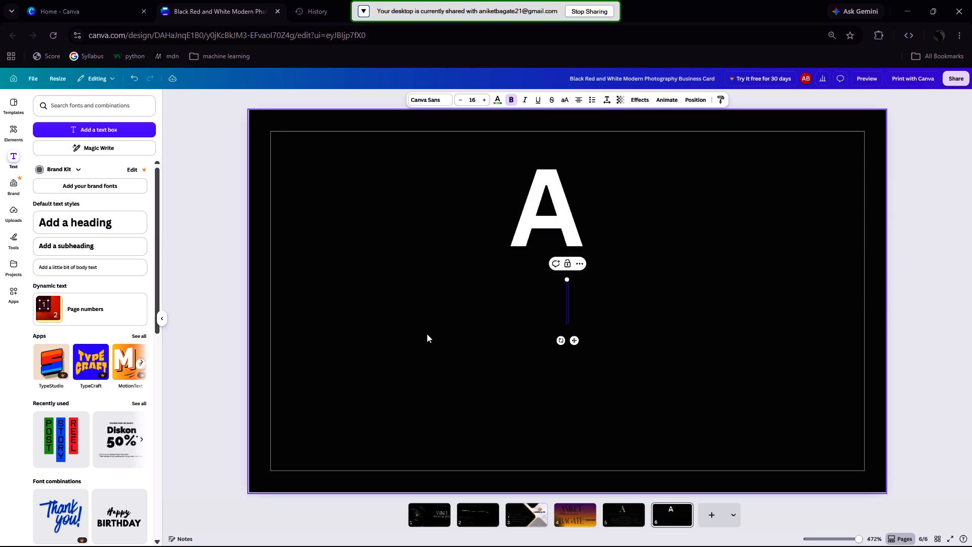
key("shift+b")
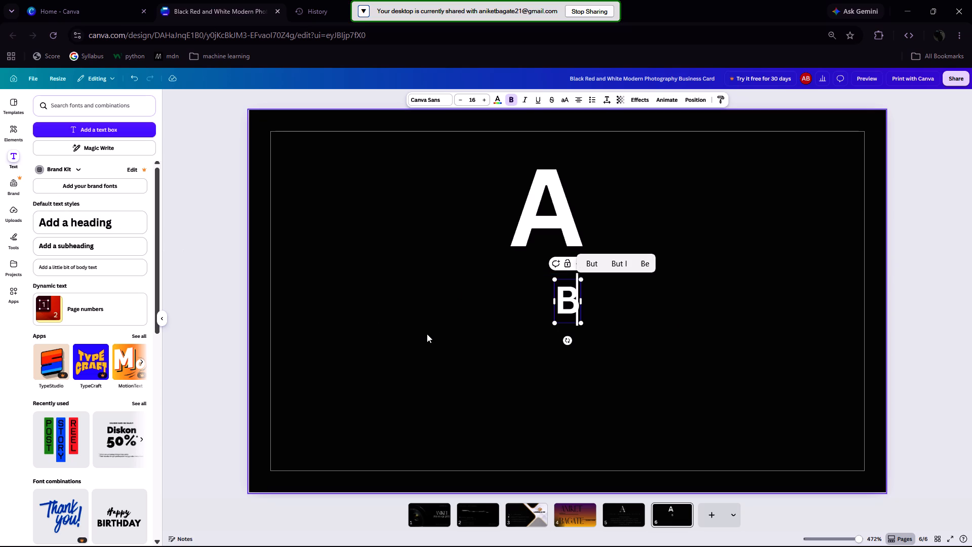
Apply the document's Subtitle text style to the "B" heading below the "A".
left_click(442, 100)
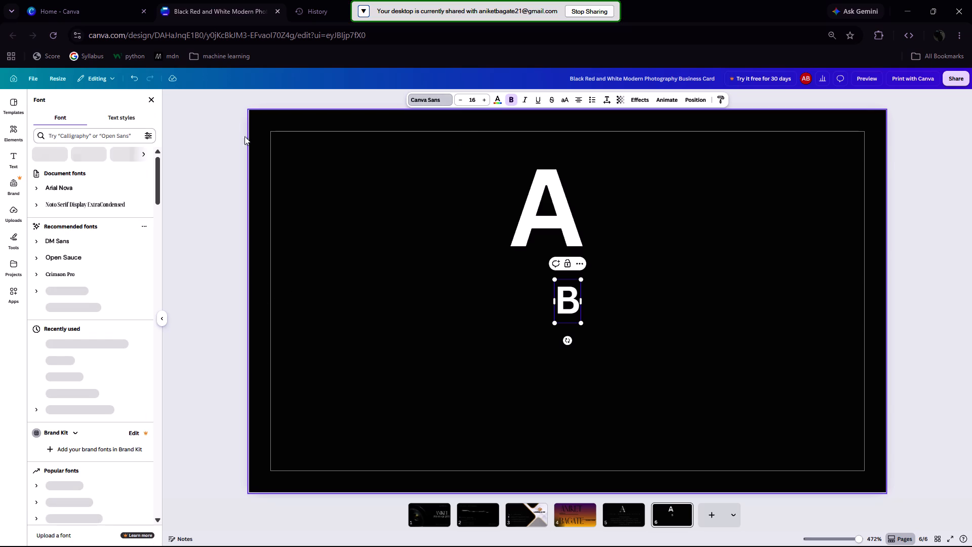
triple_click(559, 306)
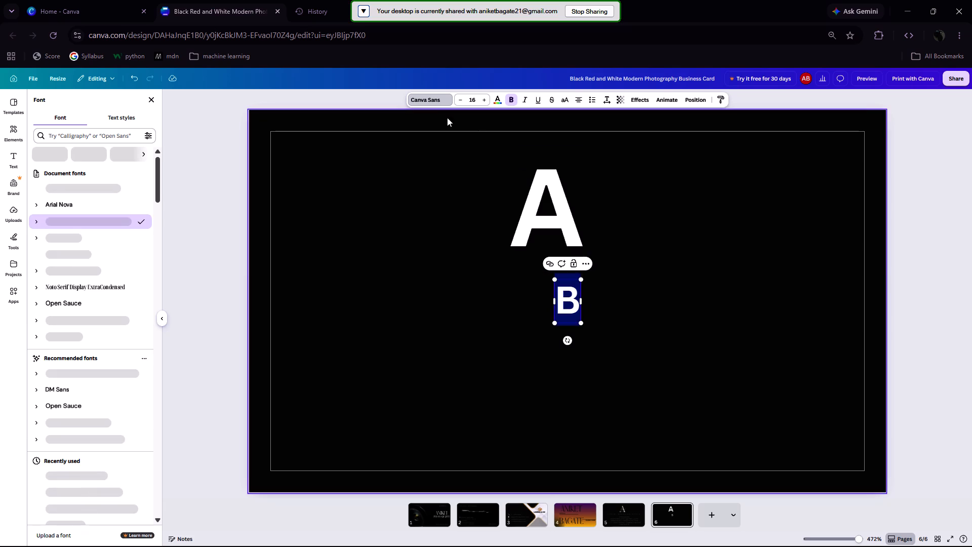
left_click(438, 102)
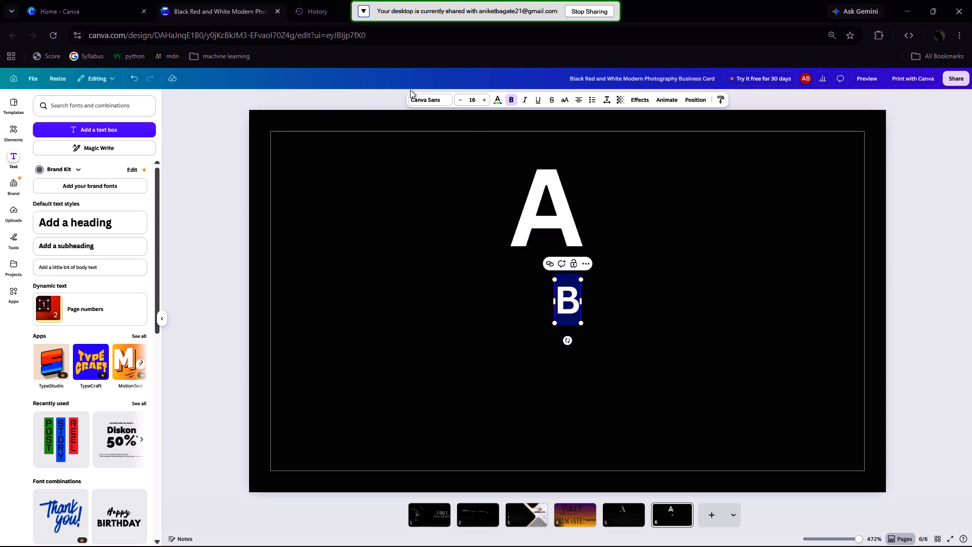
left_click(448, 98)
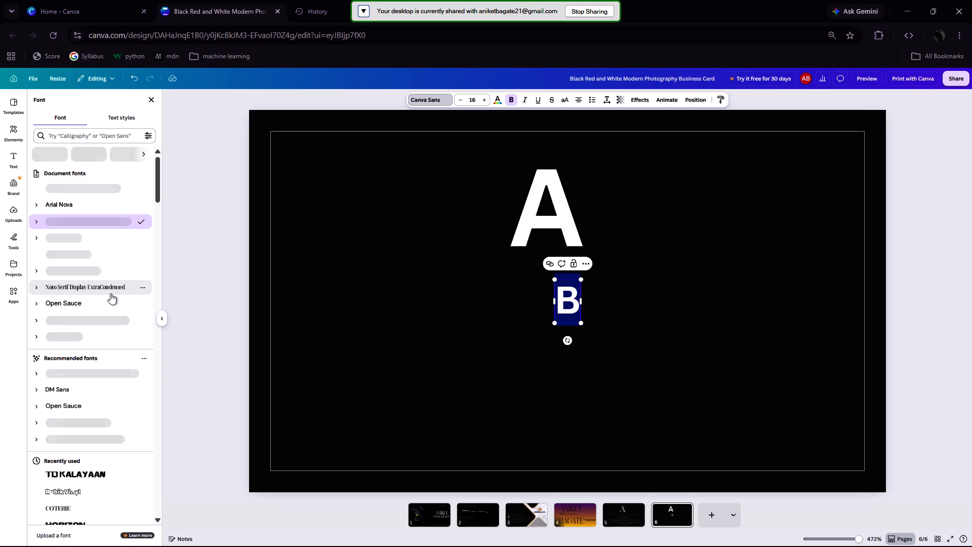
scroll(97, 317, "down", 2)
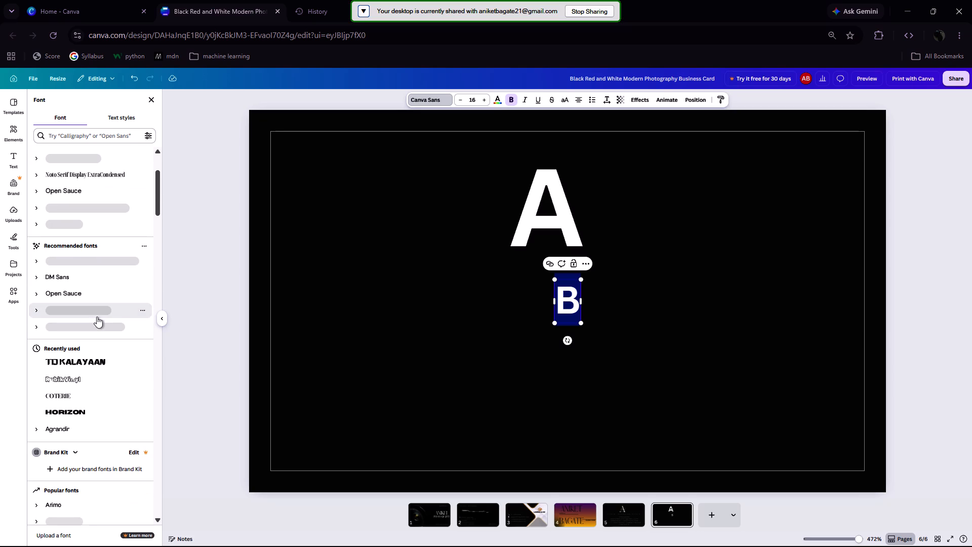
scroll(97, 317, "down", 2)
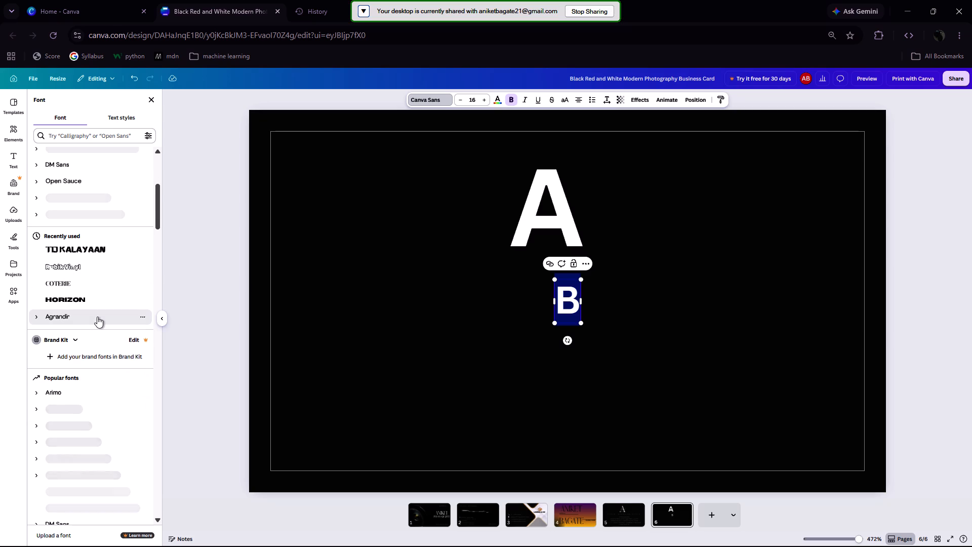
scroll(101, 315, "up", 4)
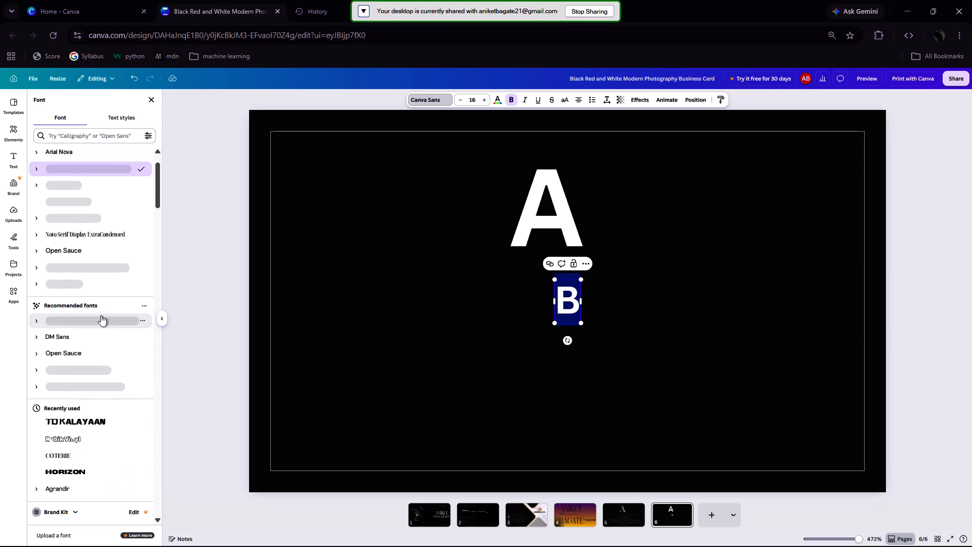
scroll(101, 315, "down", 4)
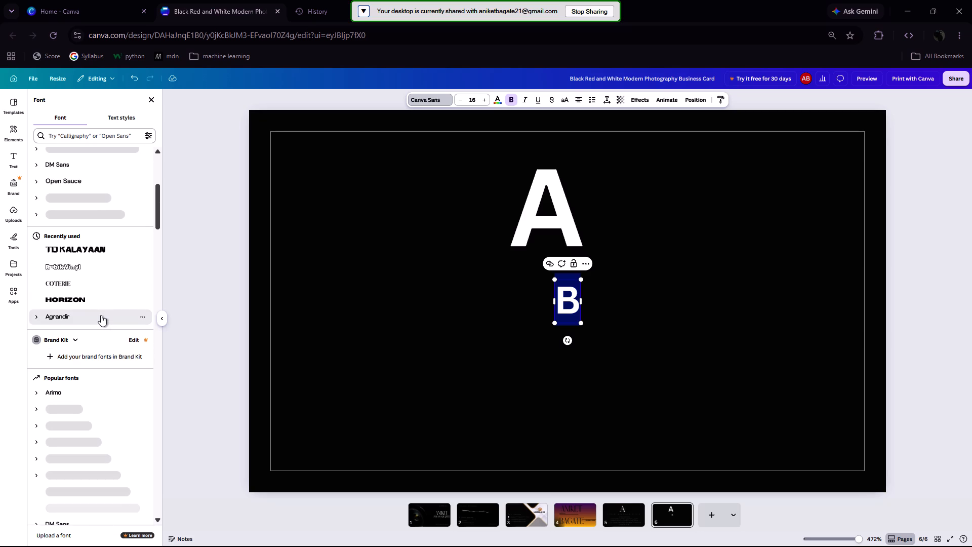
scroll(101, 315, "down", 1)
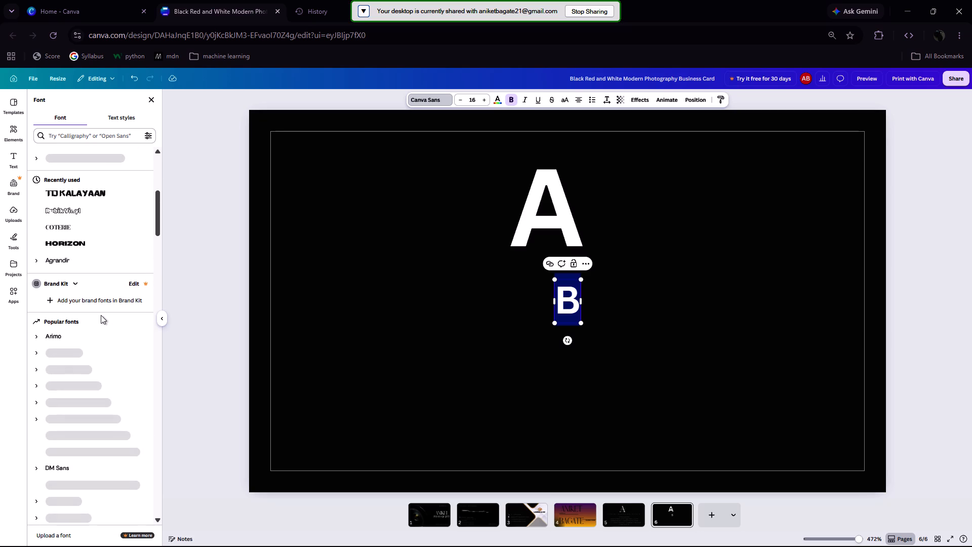
scroll(101, 315, "down", 3)
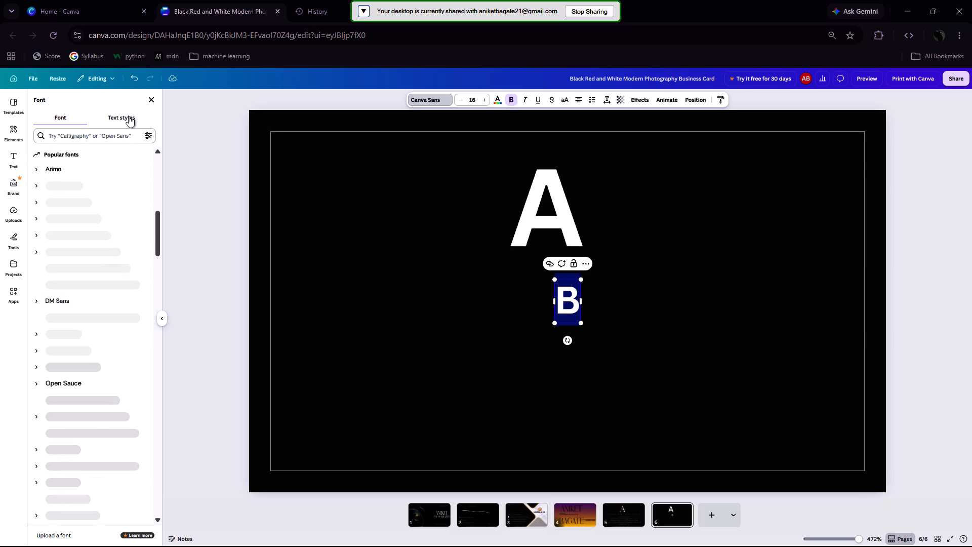
left_click(129, 116)
left_click(111, 213)
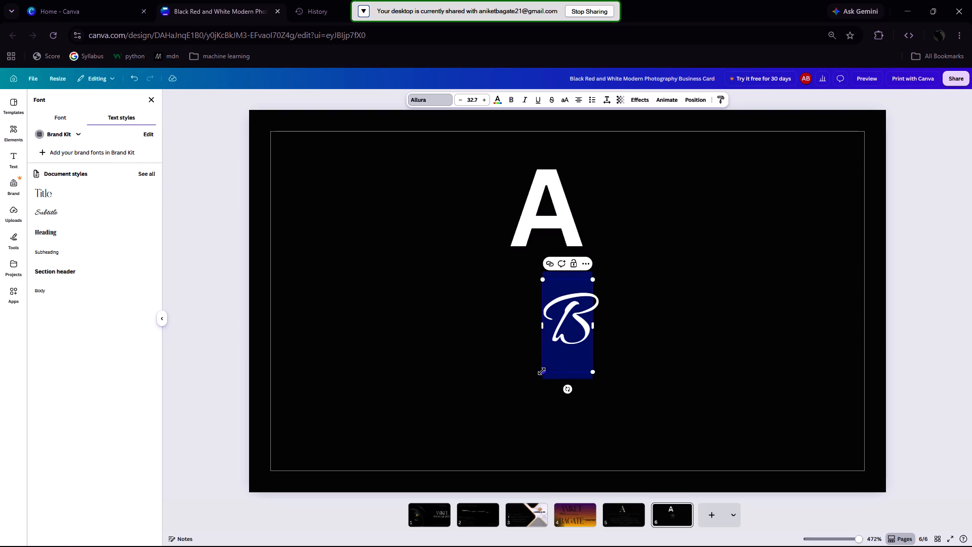
Resize the script "B" to about size 45.8, comparable to the size of the "A".
left_click_drag(542, 371, 519, 396)
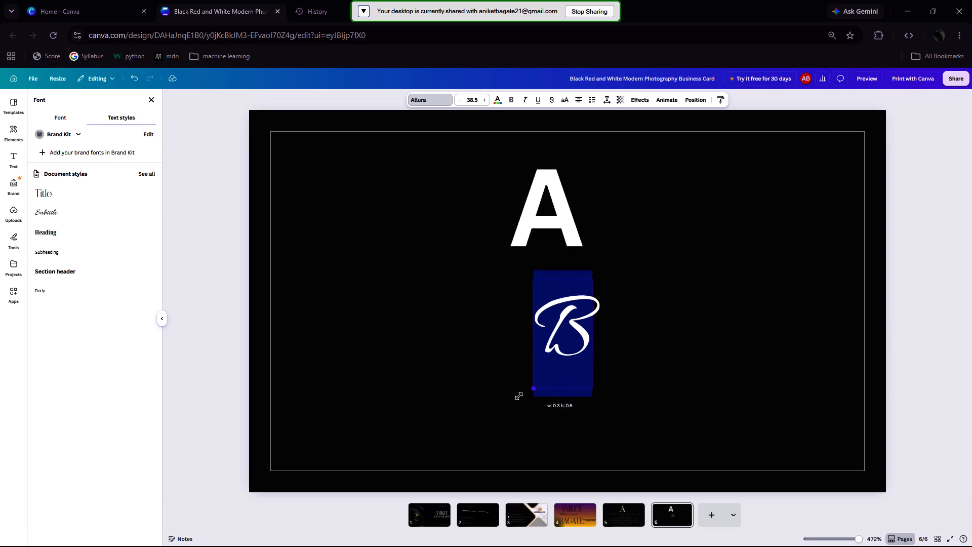
left_click_drag(519, 396, 487, 408)
left_click(535, 208)
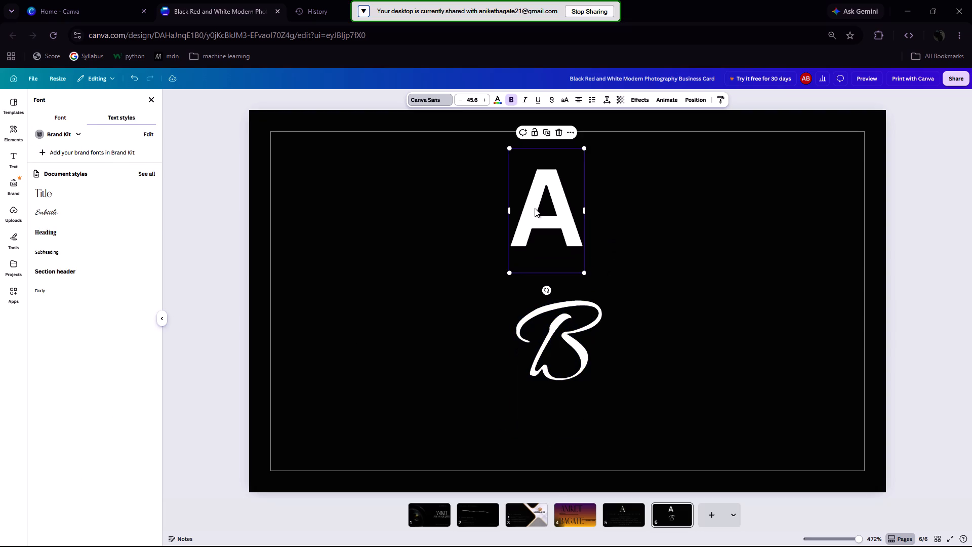
left_click(551, 308)
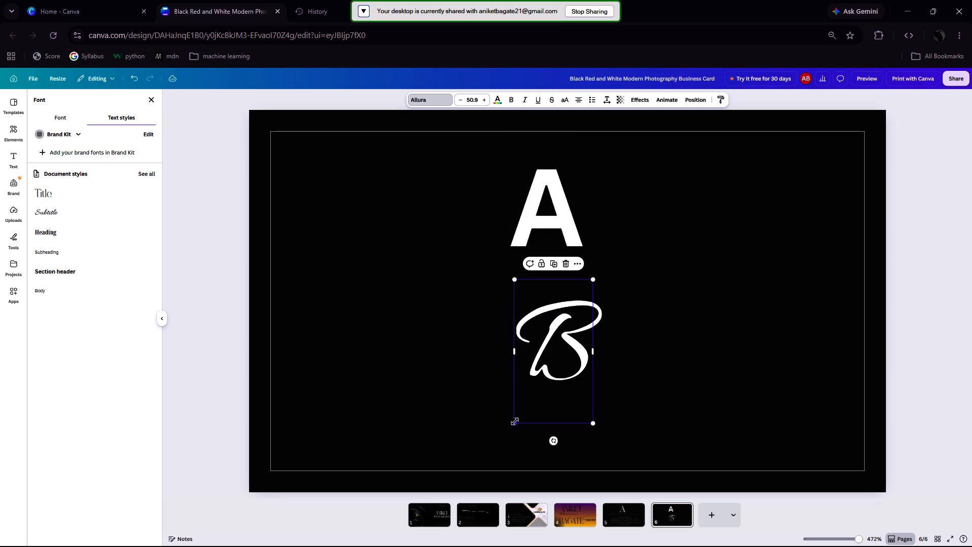
left_click_drag(515, 421, 523, 416)
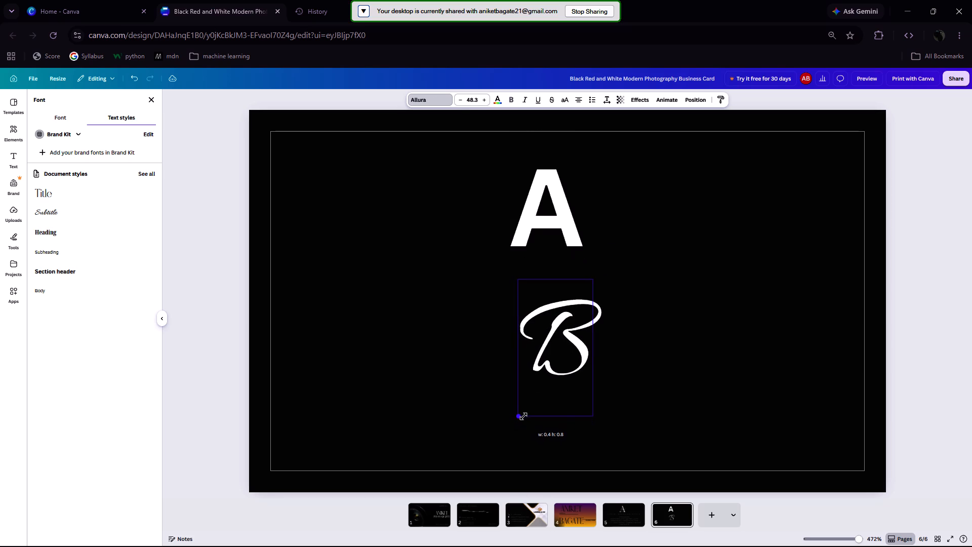
left_click_drag(523, 416, 526, 413)
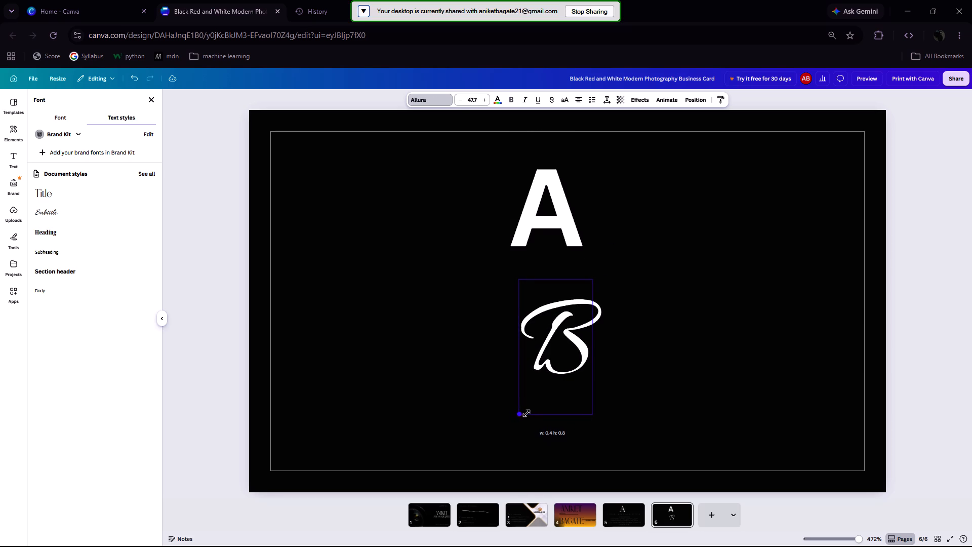
left_click_drag(526, 413, 530, 411)
left_click(548, 222)
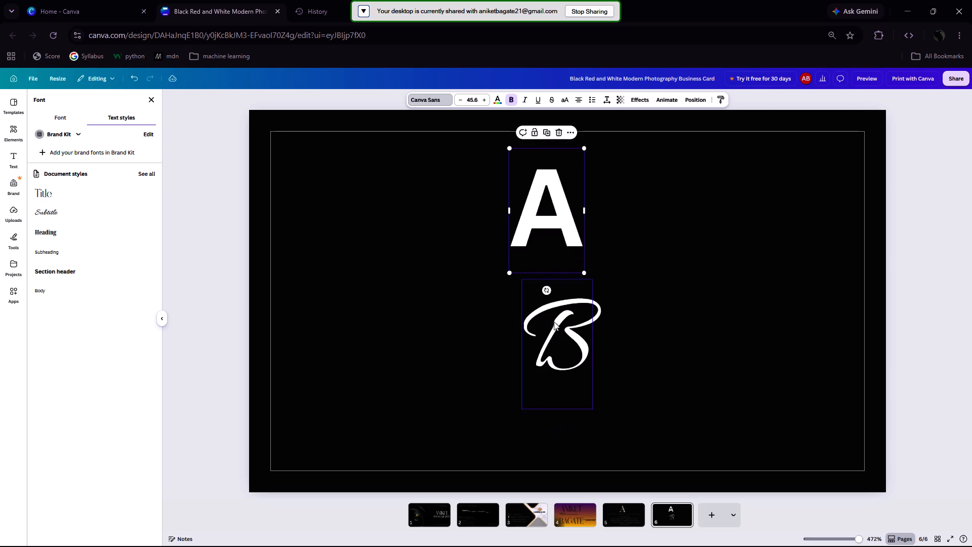
left_click(555, 322)
left_click(523, 407)
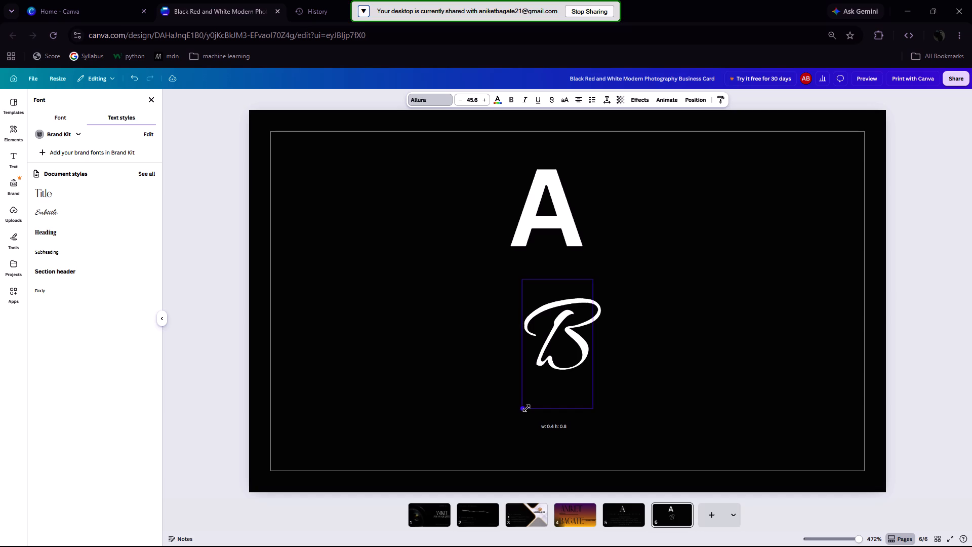
left_click(653, 321)
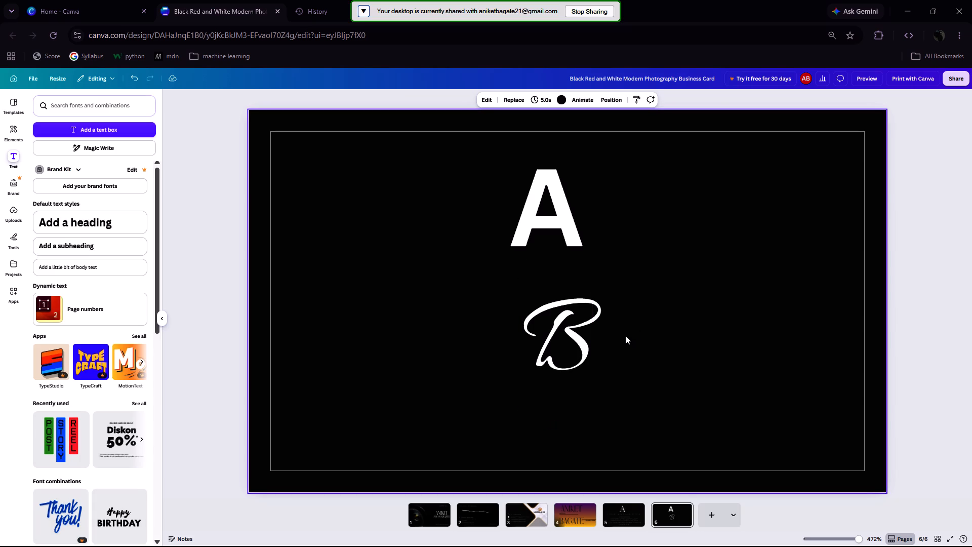
Move the script "B" up so it overlaps the right-hand side of the "A".
left_click(562, 357)
left_click_drag(562, 350, 563, 343)
left_click_drag(569, 294, 583, 177)
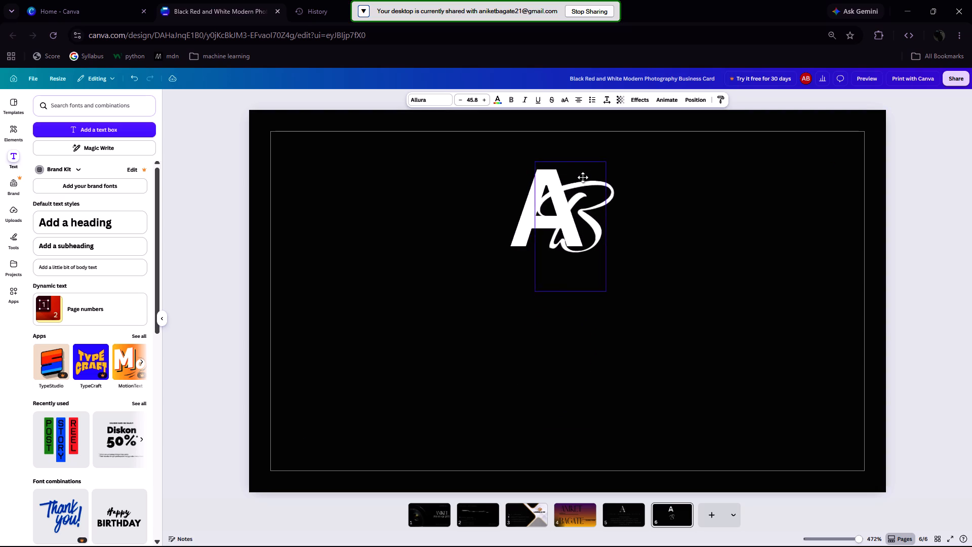
left_click_drag(583, 177, 583, 178)
Try the black-brown and purple-orange default gradients on the "B", and settle on the red gradient.
left_click(501, 103)
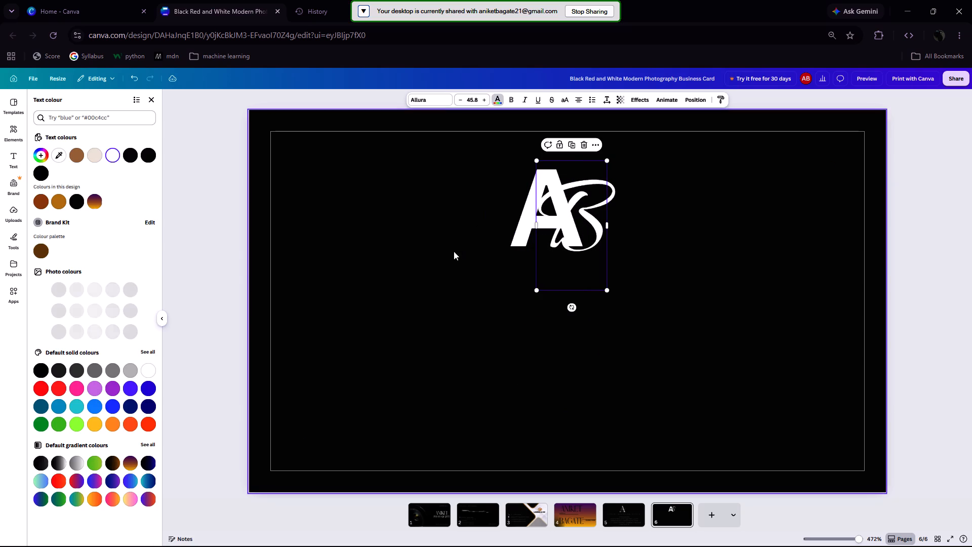
left_click(114, 467)
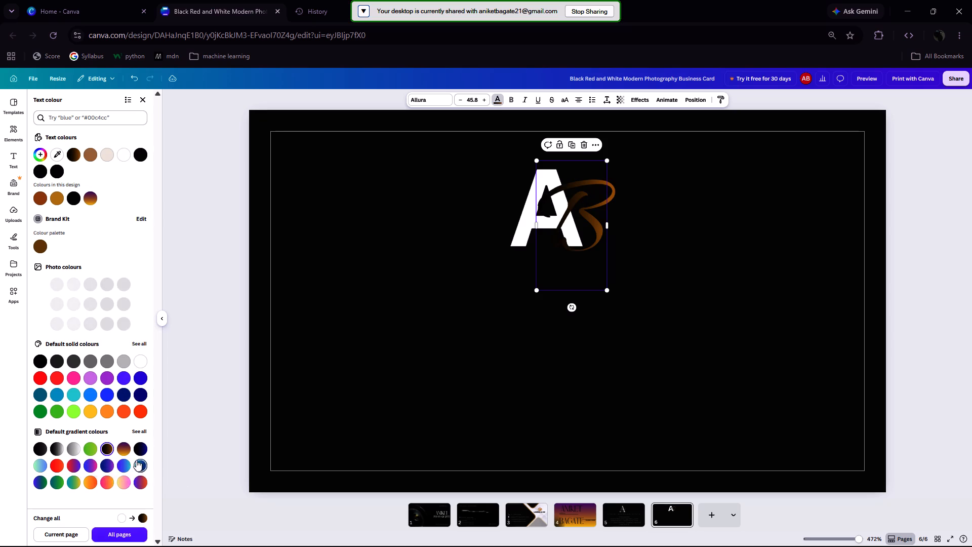
left_click(130, 452)
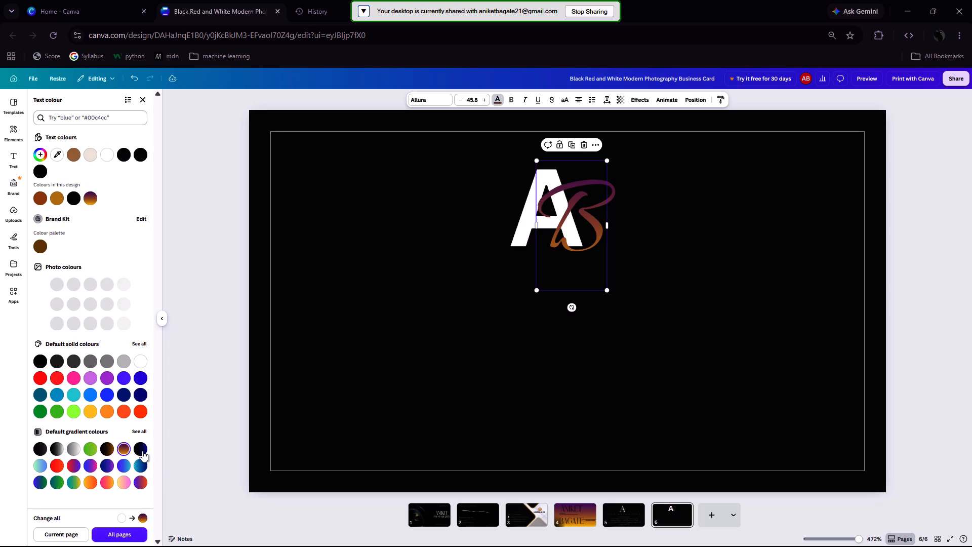
left_click(60, 465)
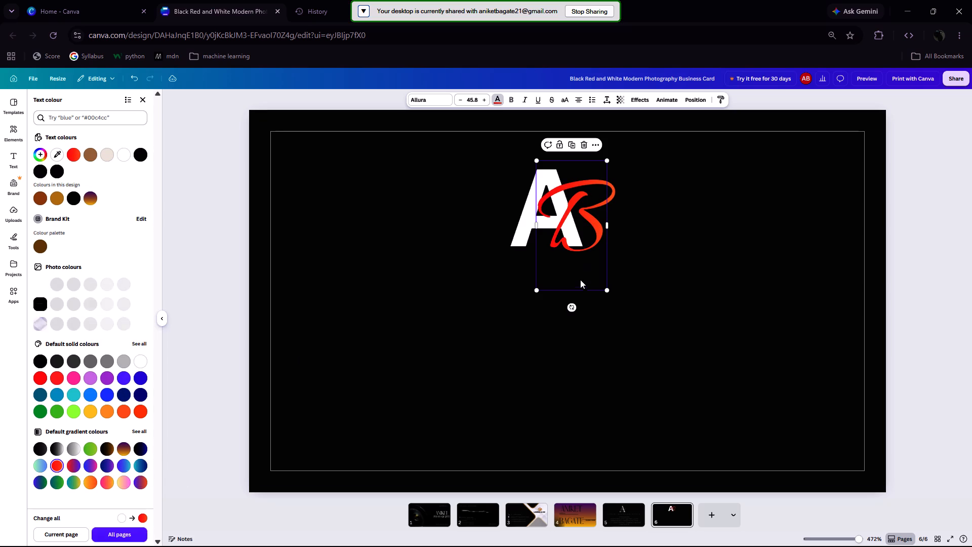
Reposition the red "B" so it sits centred over the white "A".
left_click_drag(580, 282, 559, 274)
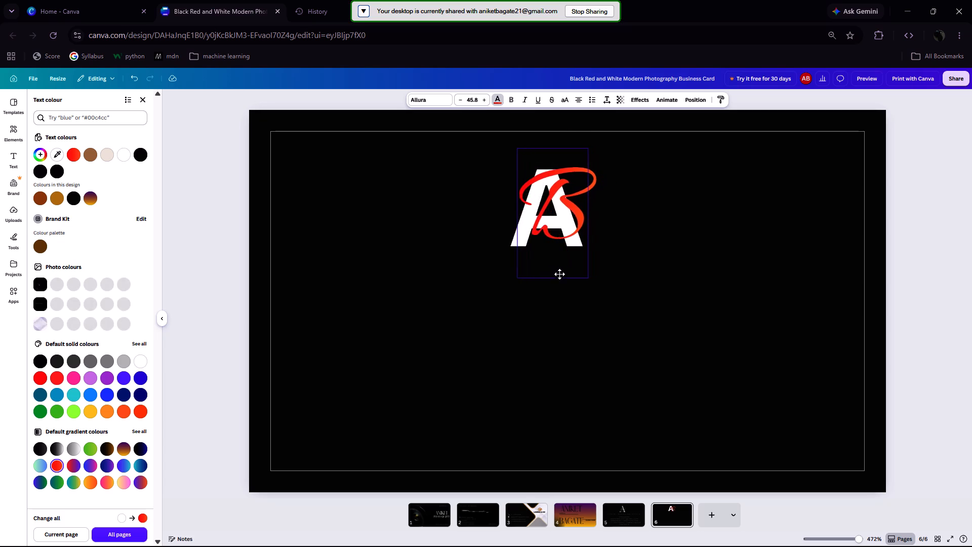
left_click_drag(559, 274, 553, 282)
left_click(662, 285)
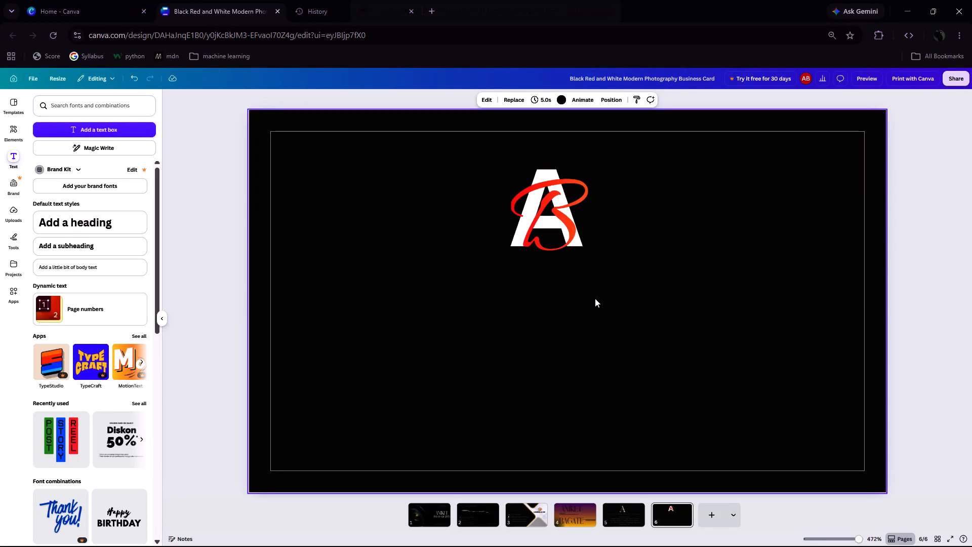
Duplicate the red "B" and place the copy near the page's upper-left corner.
left_click(561, 230)
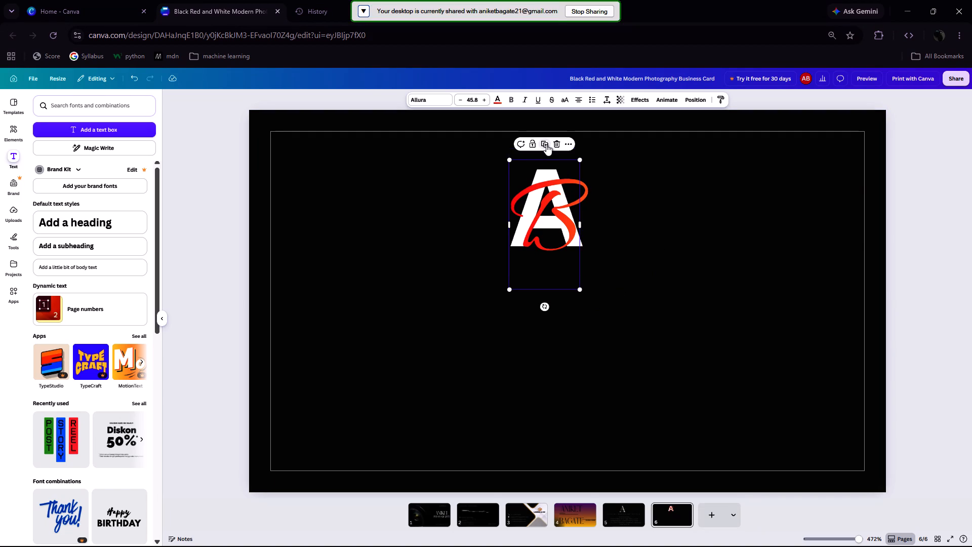
left_click(546, 144)
left_click_drag(570, 250, 383, 277)
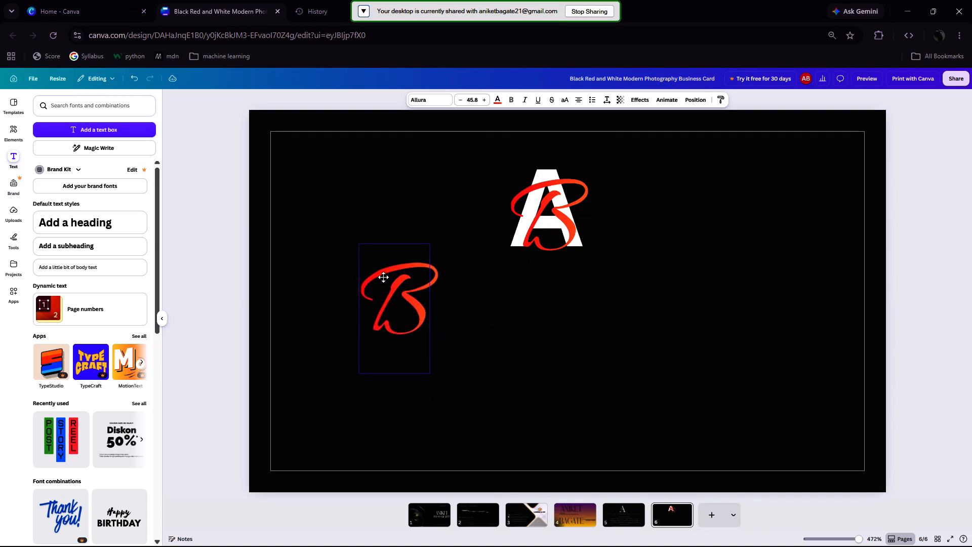
left_click_drag(383, 277, 316, 206)
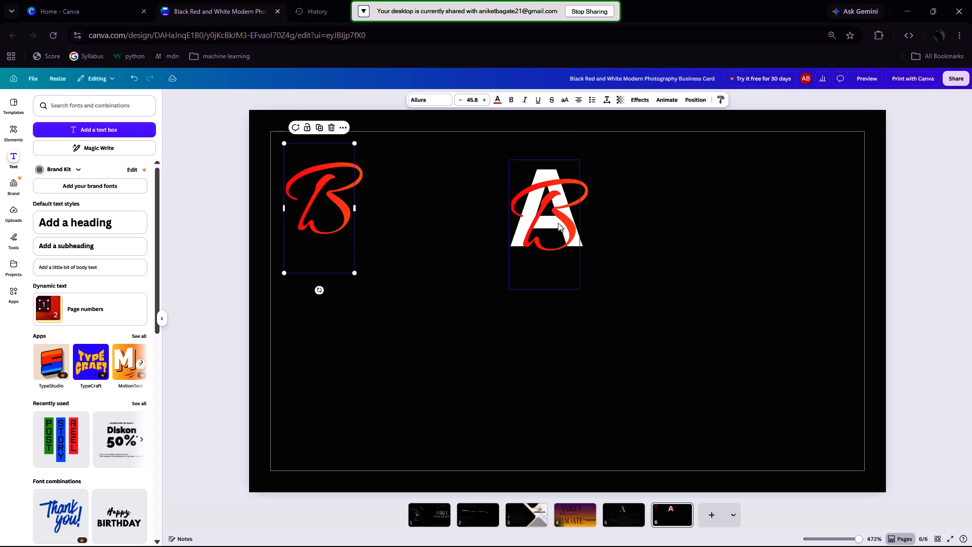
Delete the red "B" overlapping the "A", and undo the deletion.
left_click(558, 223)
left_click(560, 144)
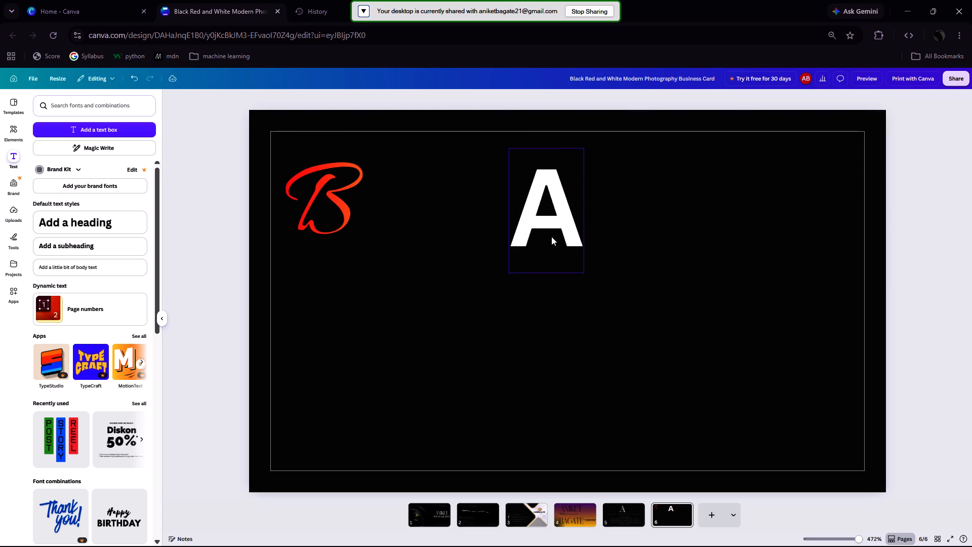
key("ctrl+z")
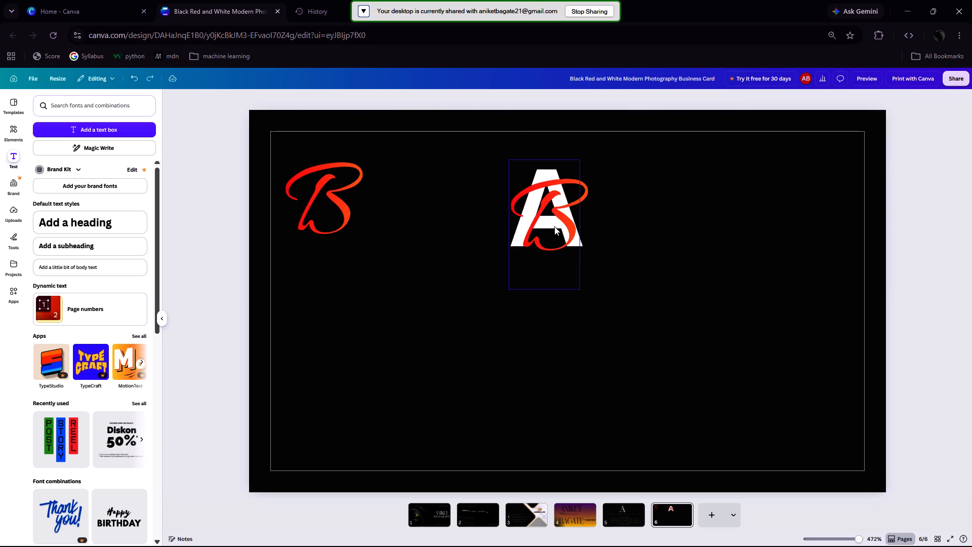
Duplicate the red "B" over the "A" again and move this copy onto the one near the upper-left corner.
left_click(551, 229)
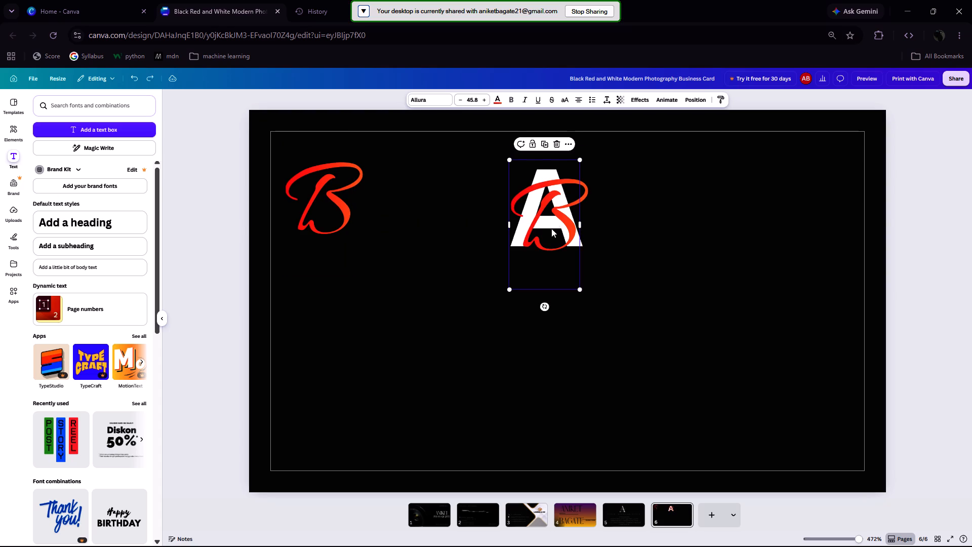
left_click(544, 143)
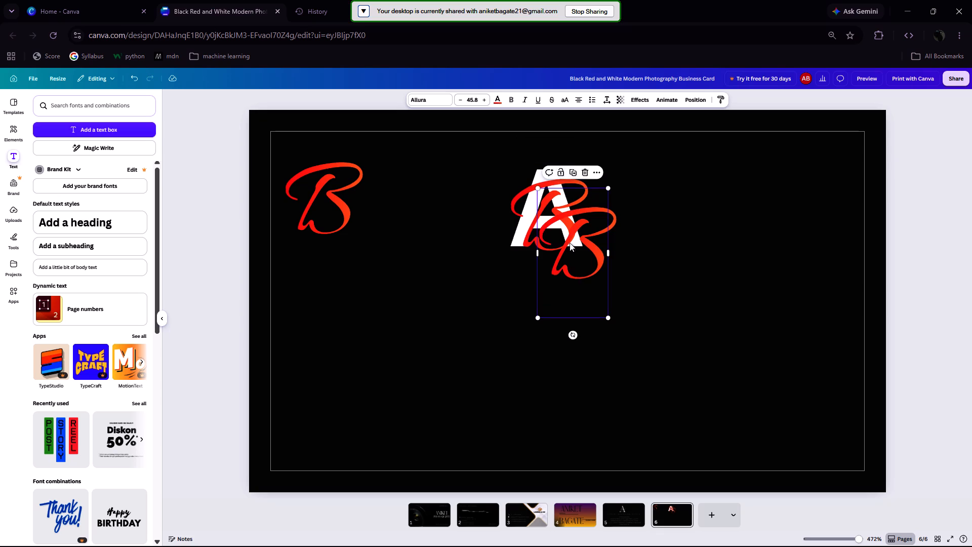
left_click_drag(570, 244, 317, 203)
left_click_drag(316, 201, 311, 185)
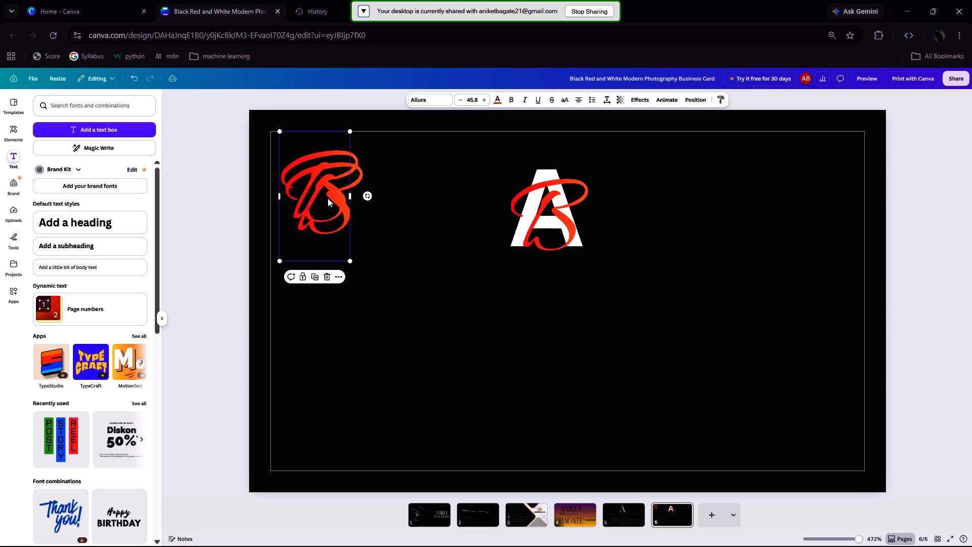
Replace the text of the topmost red script "B" copy with "A" and move it diagonally down, clear of the remaining "B".
double_click(328, 199)
double_click(328, 200)
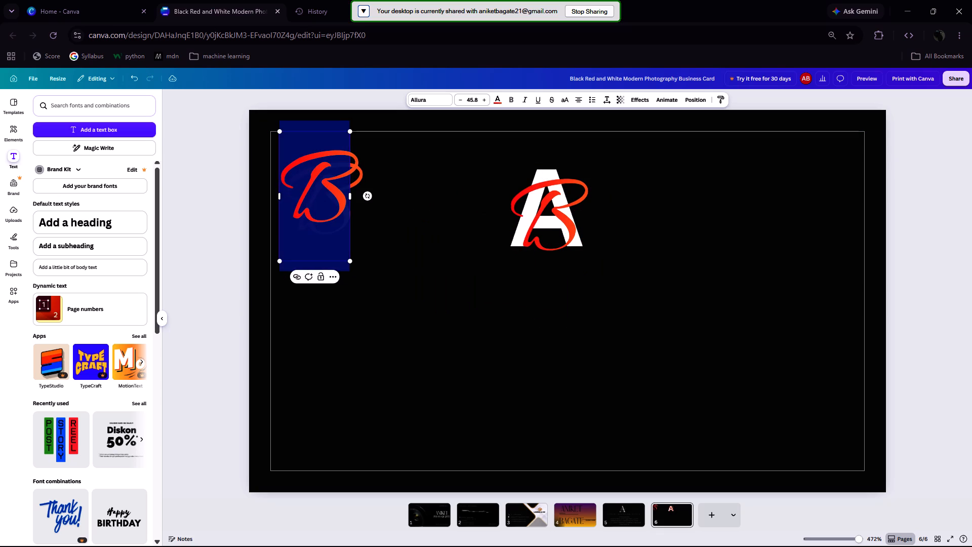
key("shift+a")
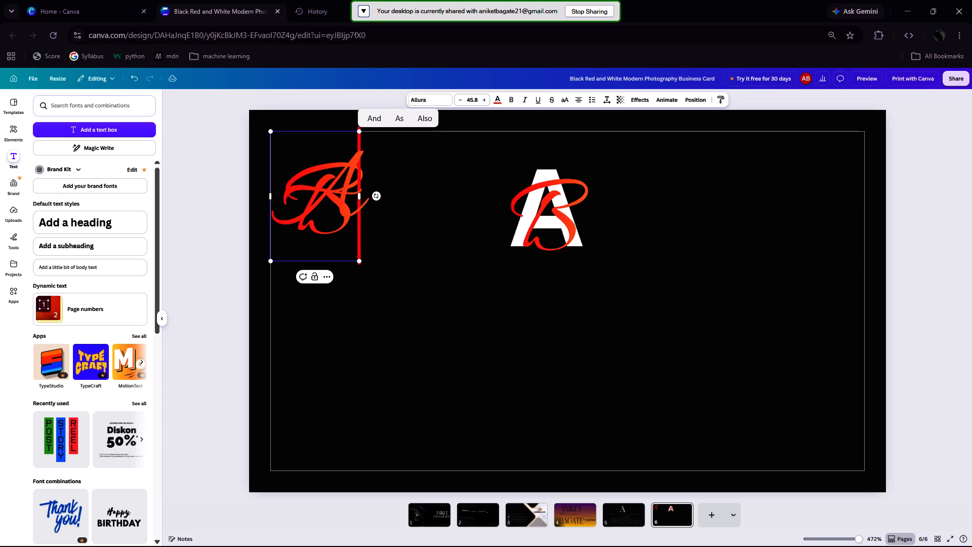
left_click(436, 255)
left_click_drag(334, 180, 364, 249)
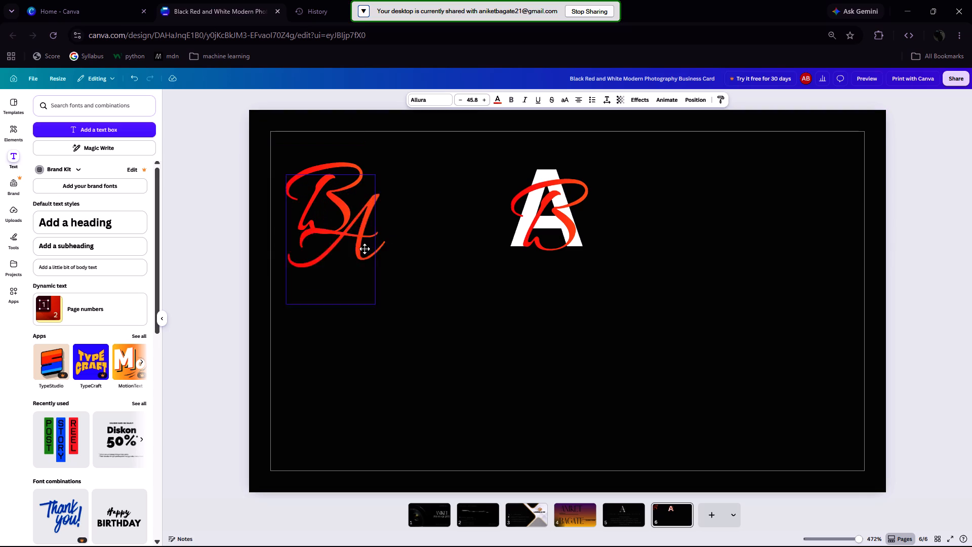
left_click_drag(364, 249, 377, 260)
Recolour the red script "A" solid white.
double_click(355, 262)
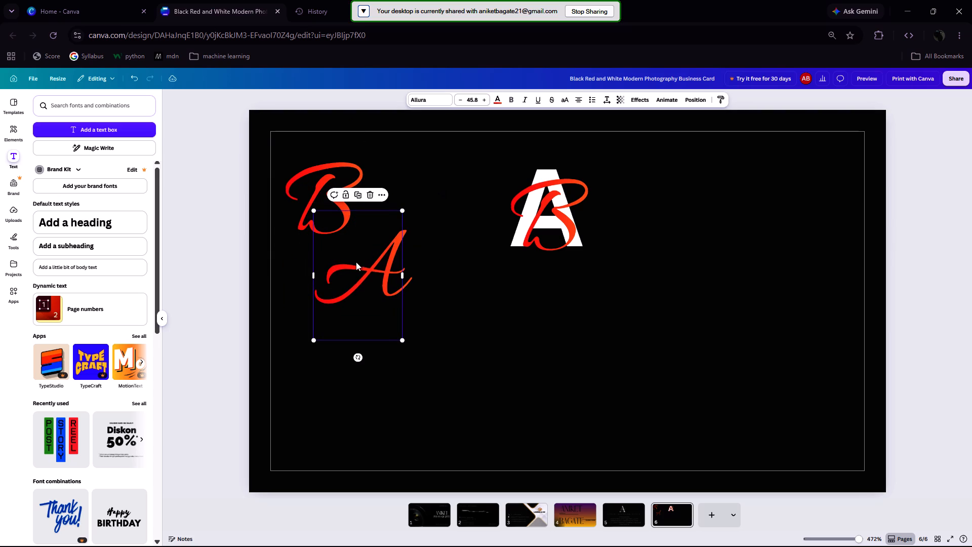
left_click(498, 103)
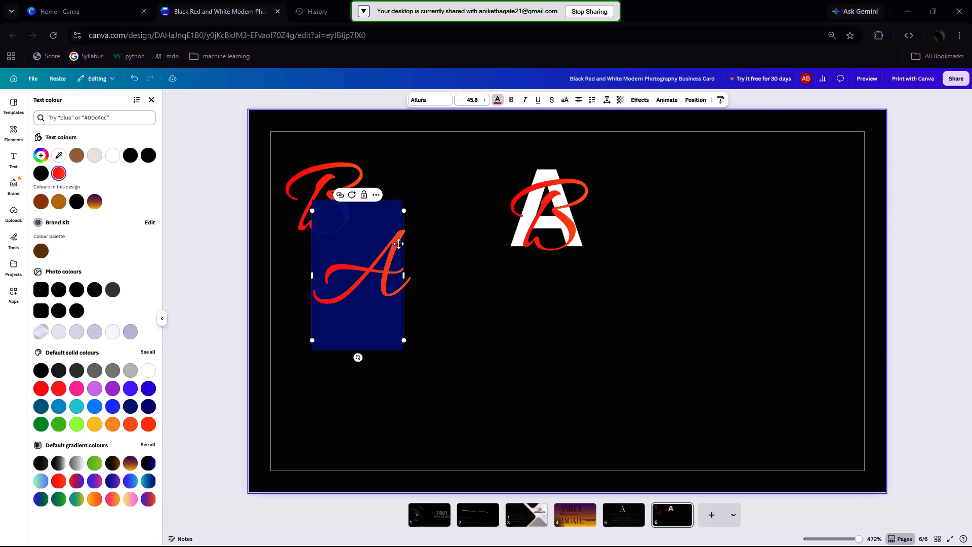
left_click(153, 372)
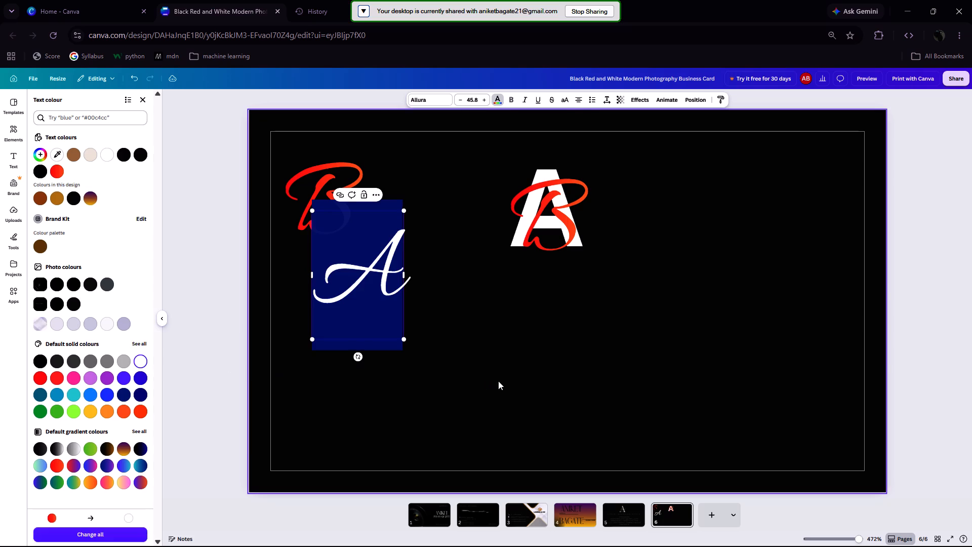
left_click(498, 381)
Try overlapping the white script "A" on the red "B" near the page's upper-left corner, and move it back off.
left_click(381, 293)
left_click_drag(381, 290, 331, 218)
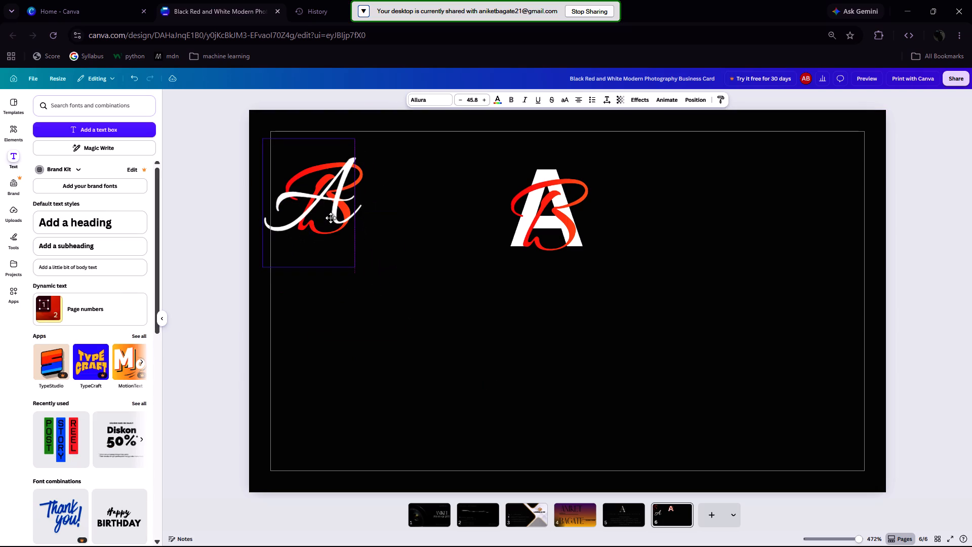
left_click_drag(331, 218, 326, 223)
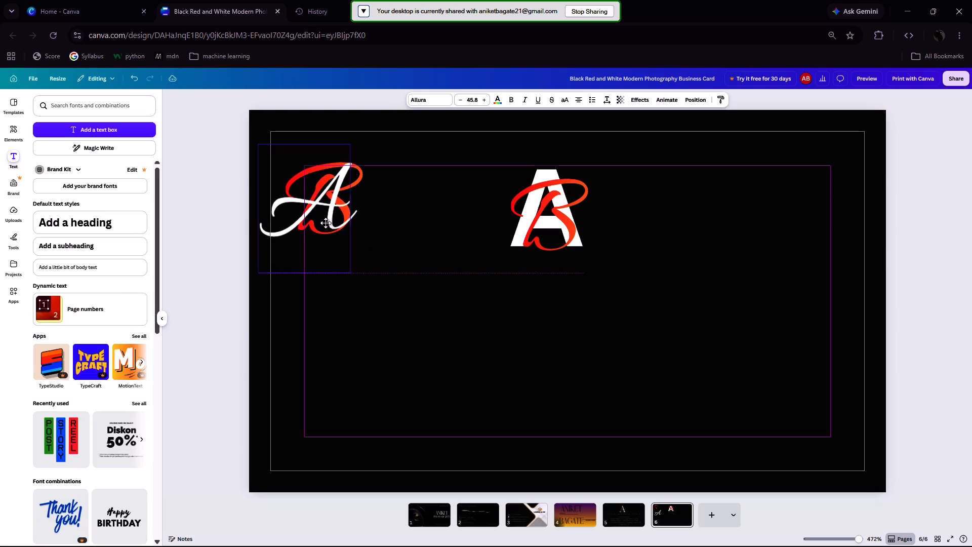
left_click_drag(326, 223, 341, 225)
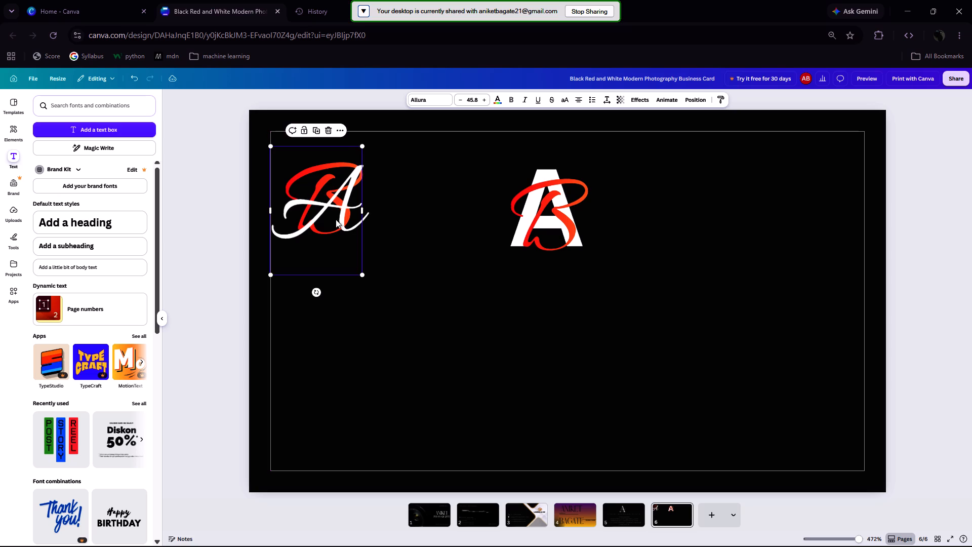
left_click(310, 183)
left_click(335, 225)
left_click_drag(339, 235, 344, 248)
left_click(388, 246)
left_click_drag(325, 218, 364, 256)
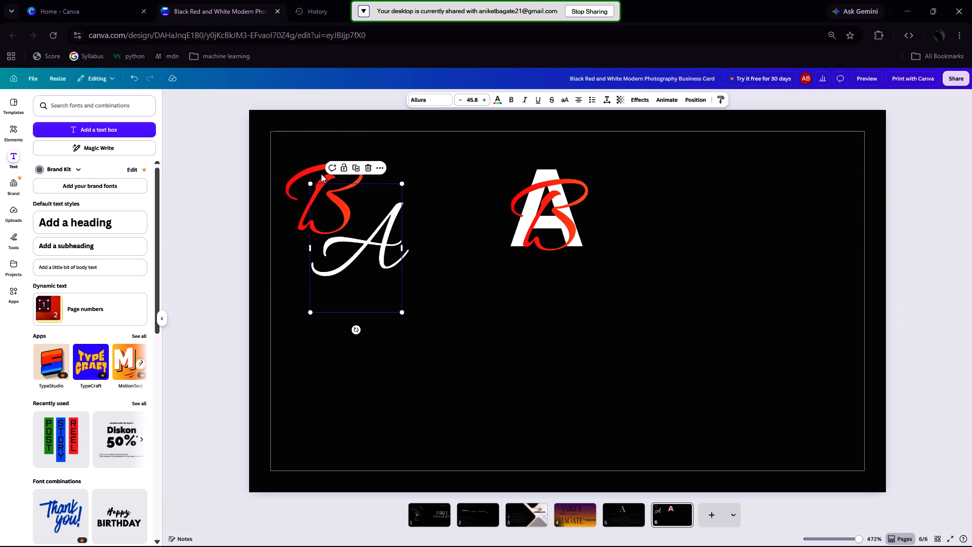
Place the white script "A" in the upper-left corner of the page margins and set the red "B" behind it as an overlapping monogram.
left_click(308, 170)
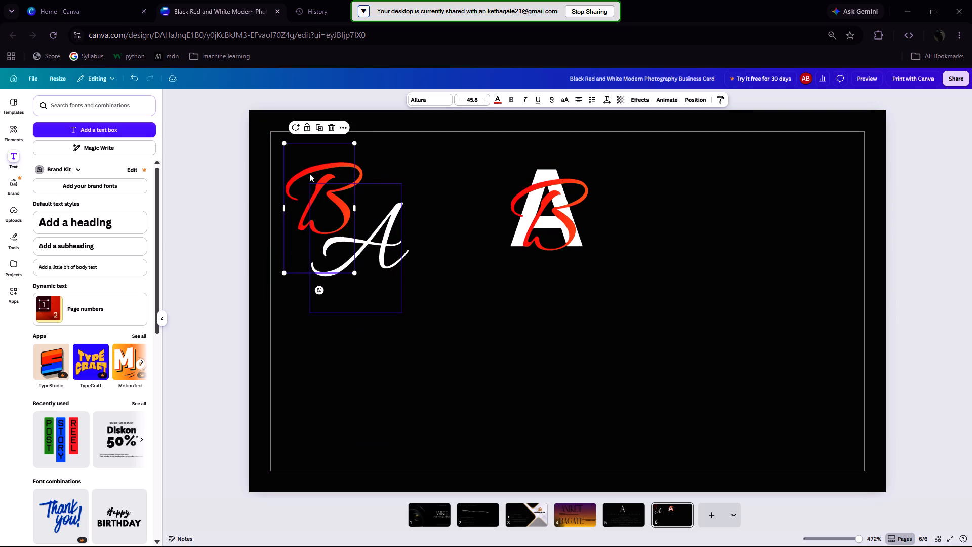
left_click_drag(308, 169, 467, 304)
left_click_drag(368, 232, 342, 195)
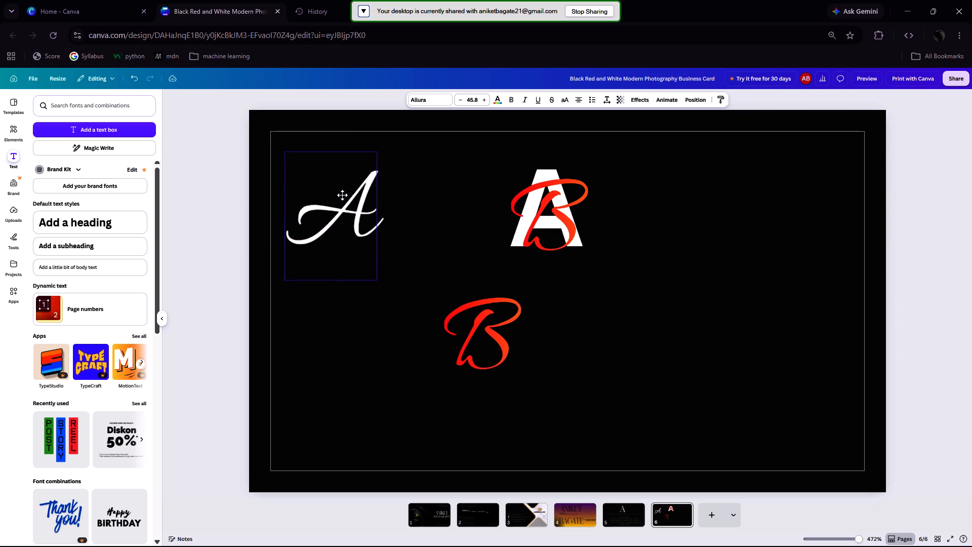
left_click_drag(342, 195, 330, 182)
left_click(406, 220)
left_click_drag(479, 347, 339, 243)
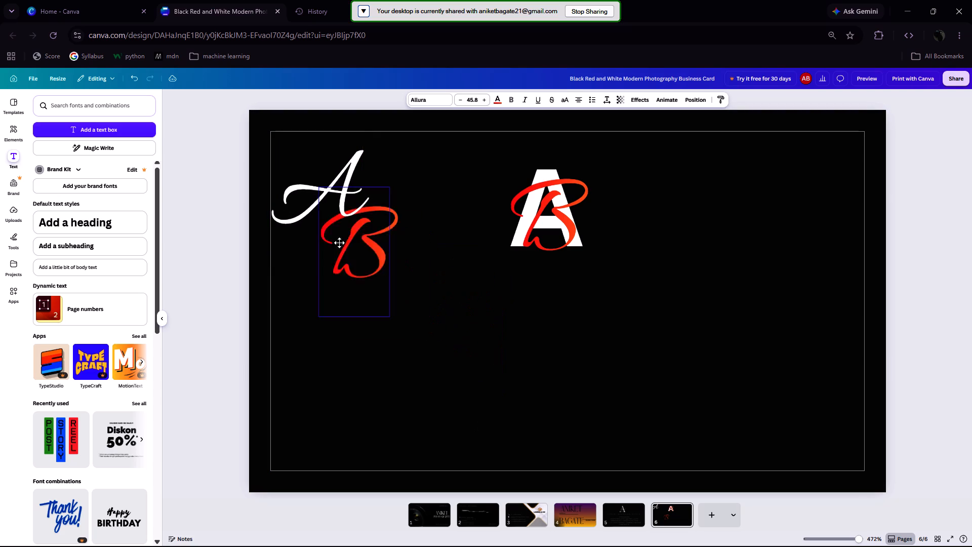
left_click_drag(339, 243, 318, 198)
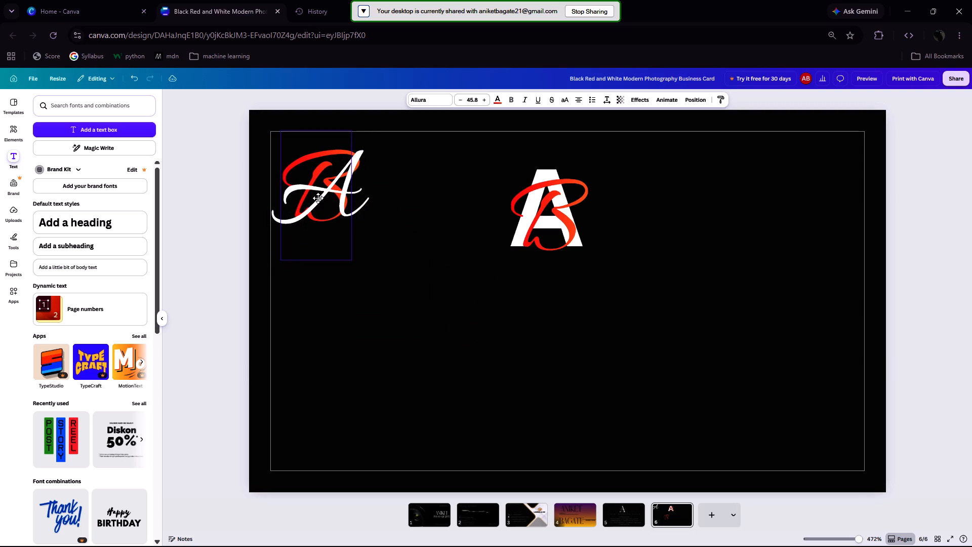
left_click_drag(318, 198, 314, 201)
left_click(409, 318)
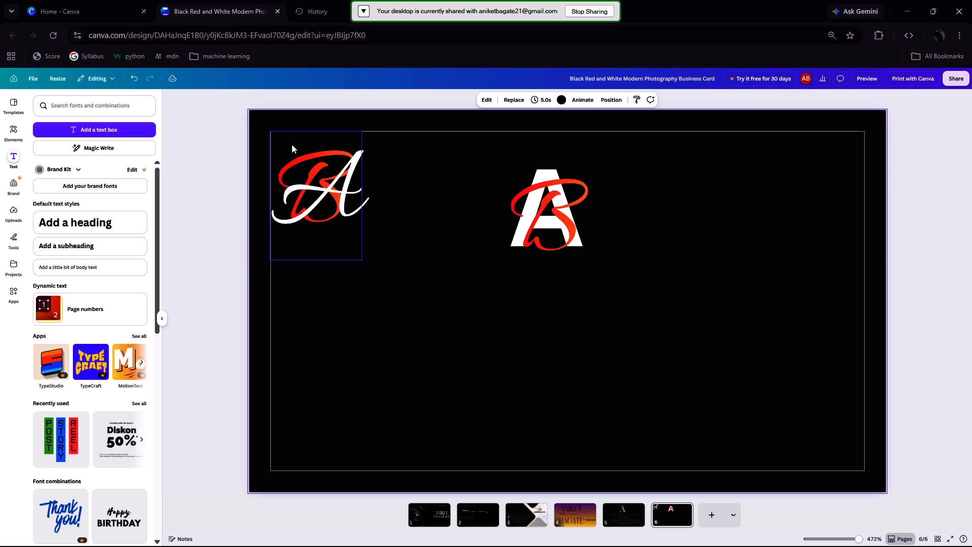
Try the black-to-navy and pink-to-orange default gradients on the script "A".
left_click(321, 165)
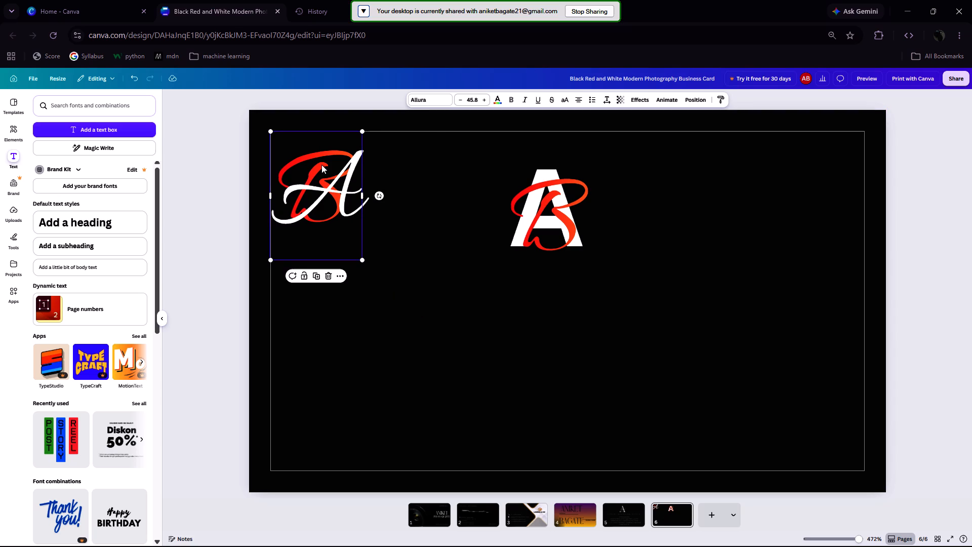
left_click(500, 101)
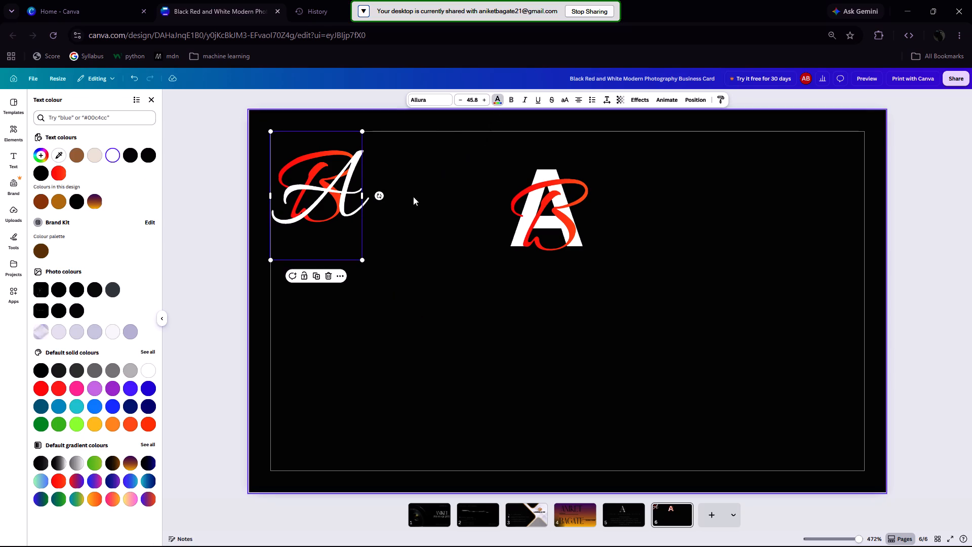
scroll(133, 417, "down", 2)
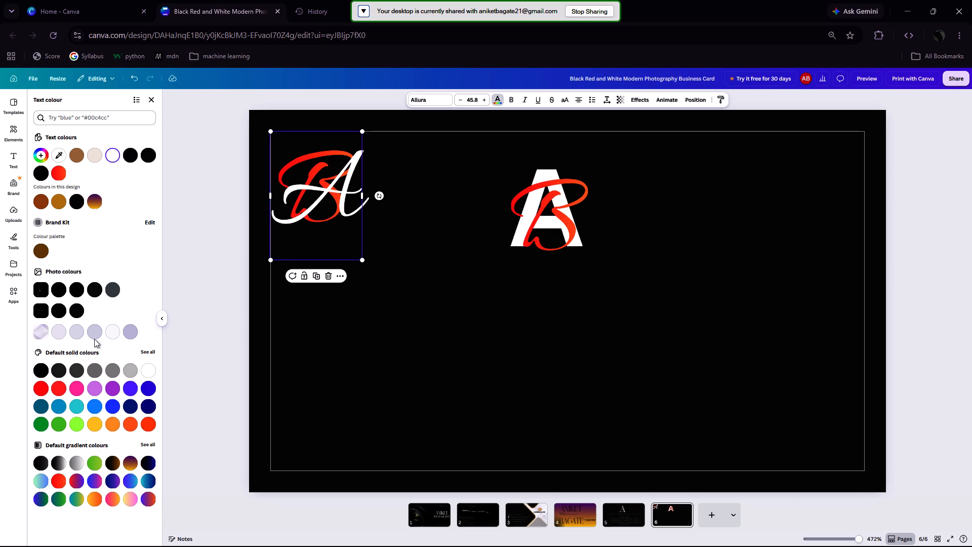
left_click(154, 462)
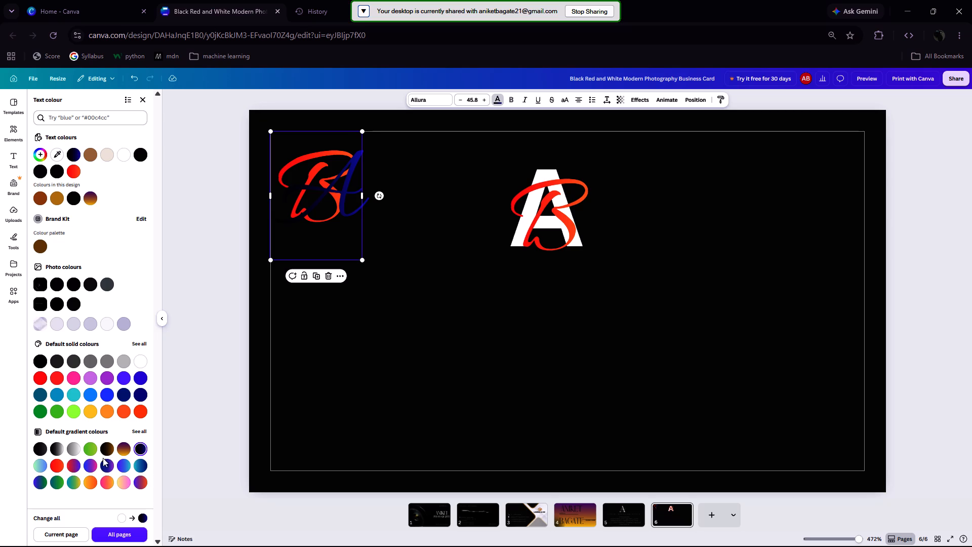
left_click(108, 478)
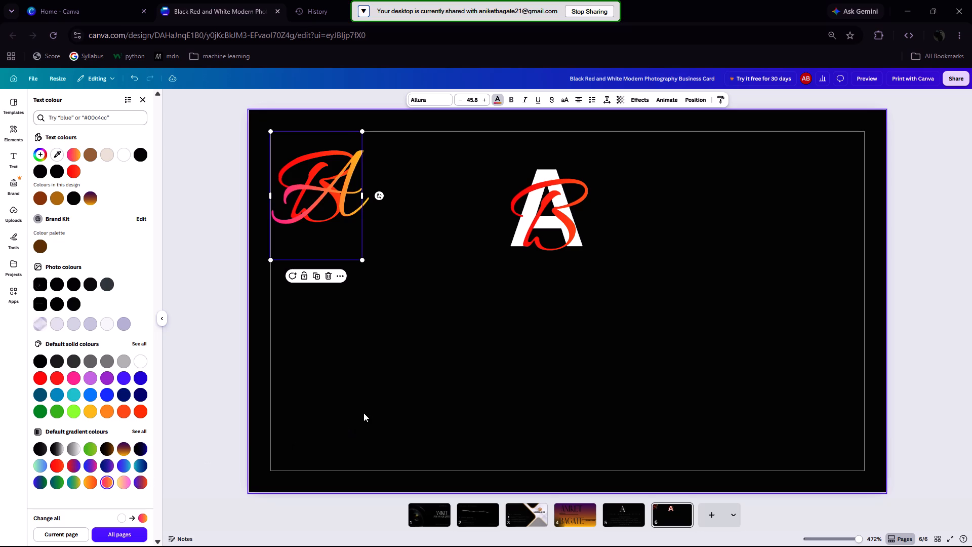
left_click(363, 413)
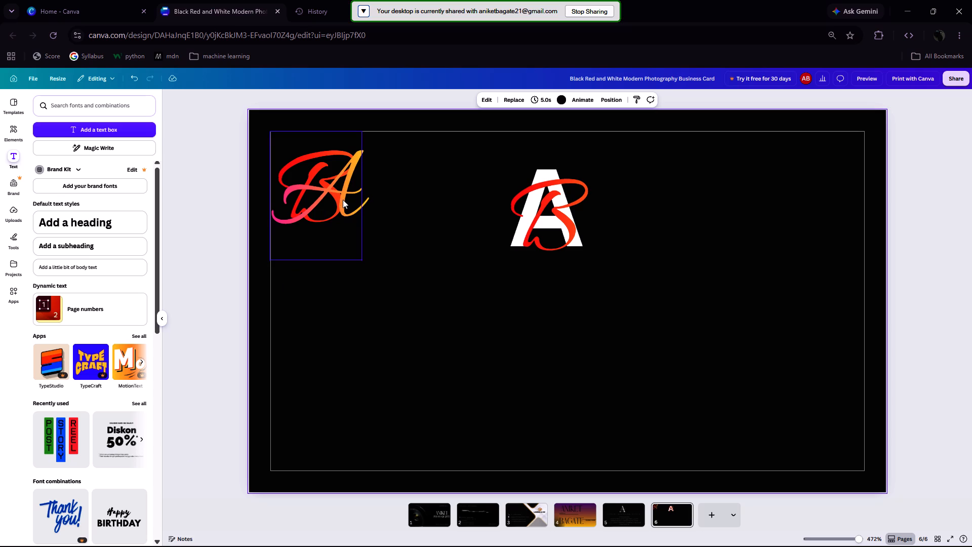
Apply the grey-to-white default gradient to the script "A" in the upper-left monogram.
left_click(353, 197)
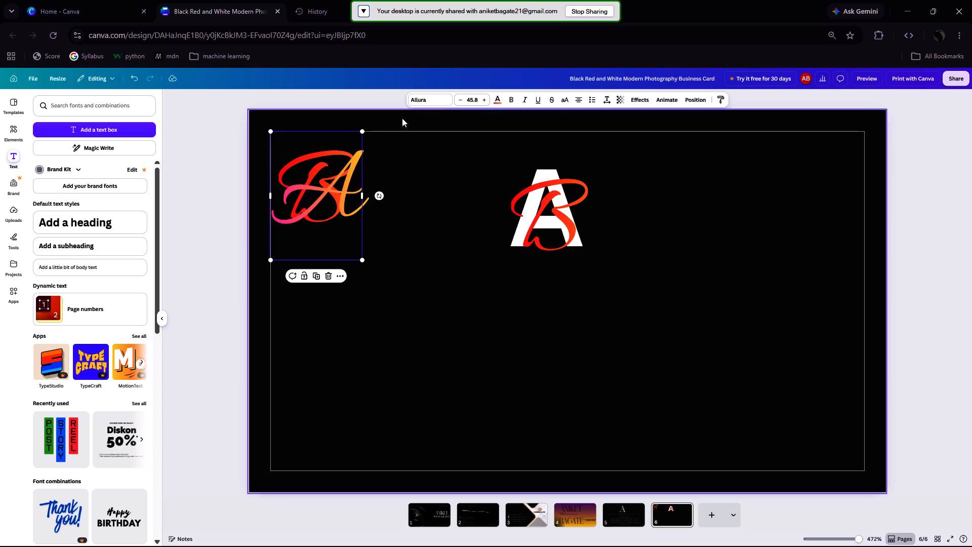
left_click(498, 102)
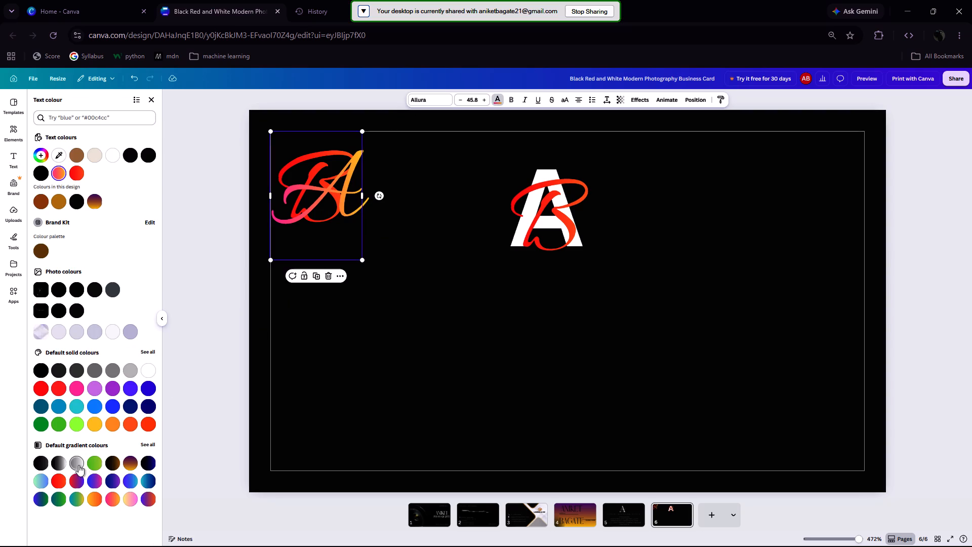
left_click(78, 465)
left_click(367, 386)
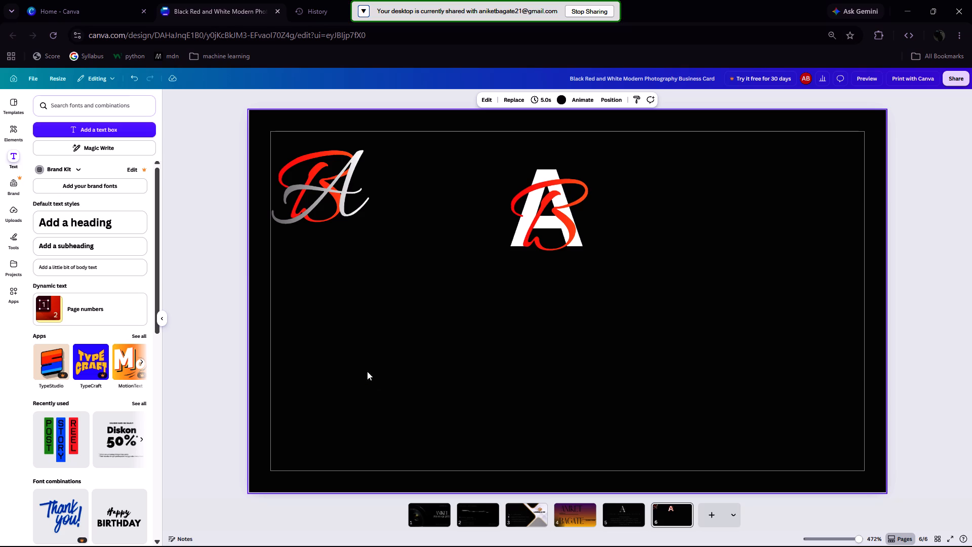
left_click(384, 326)
left_click(382, 252)
Move the bold white "A" and its red "B" beside the script monogram, with the "B" overlapping the "A" again.
left_click_drag(537, 223, 446, 286)
left_click_drag(525, 234, 431, 204)
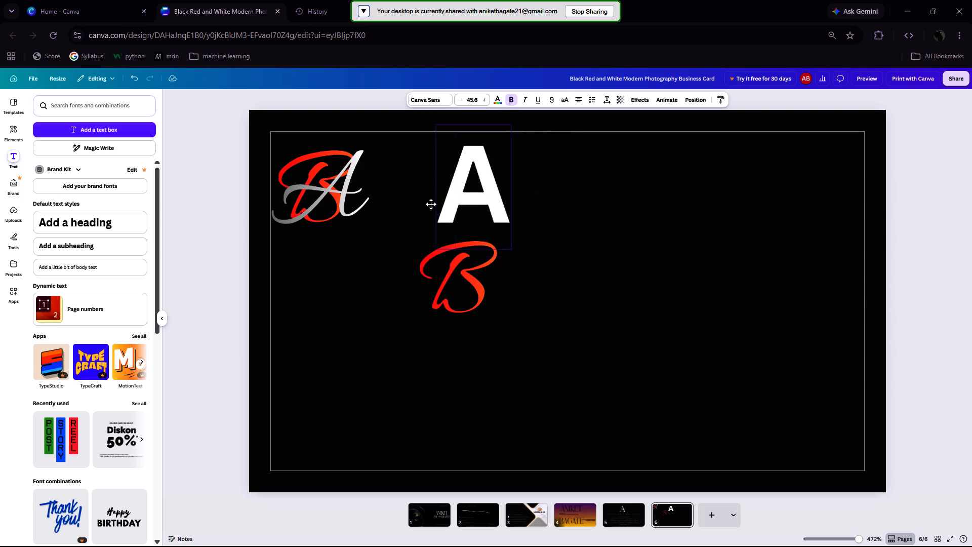
left_click_drag(431, 204, 380, 207)
left_click_drag(448, 292, 395, 202)
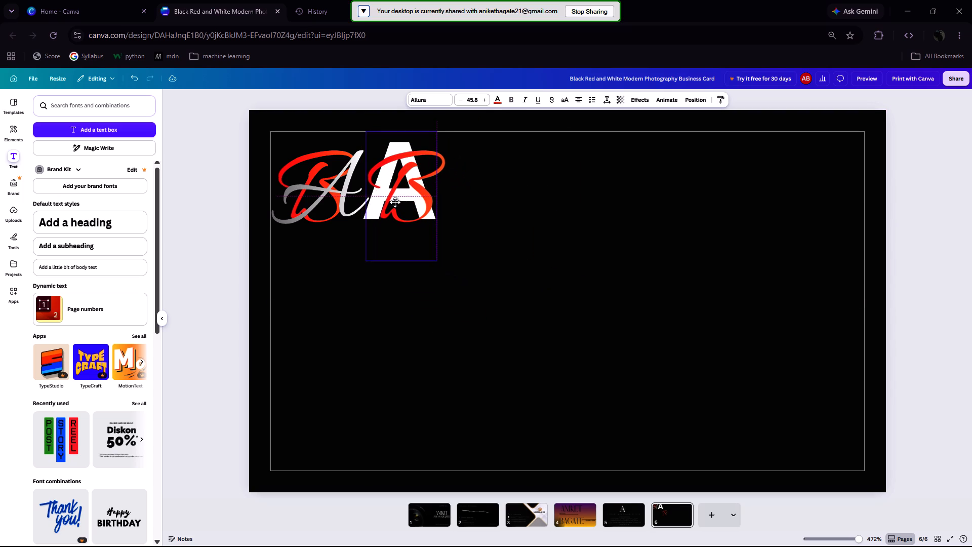
left_click_drag(395, 202, 394, 202)
left_click(573, 240)
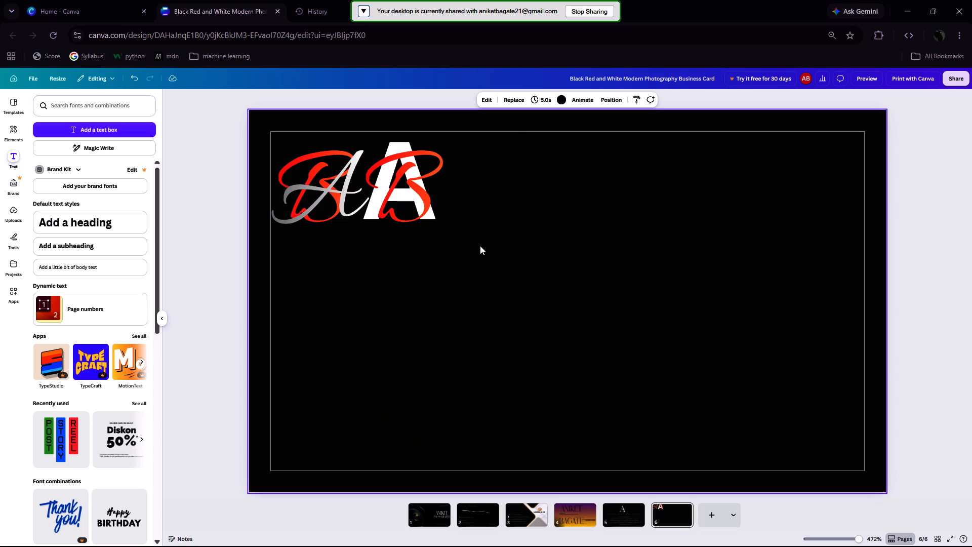
Add a new heading to page 6 with the text "A".
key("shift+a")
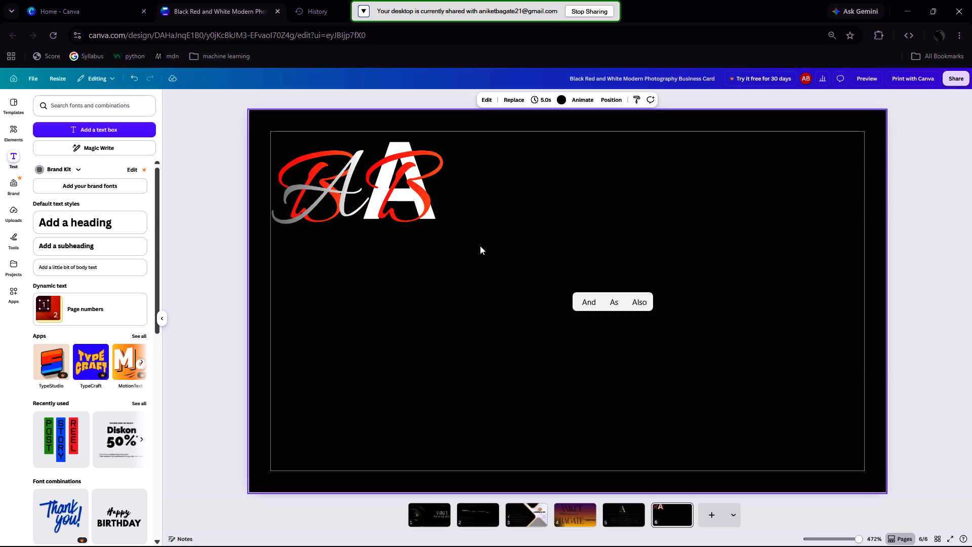
left_click(125, 224)
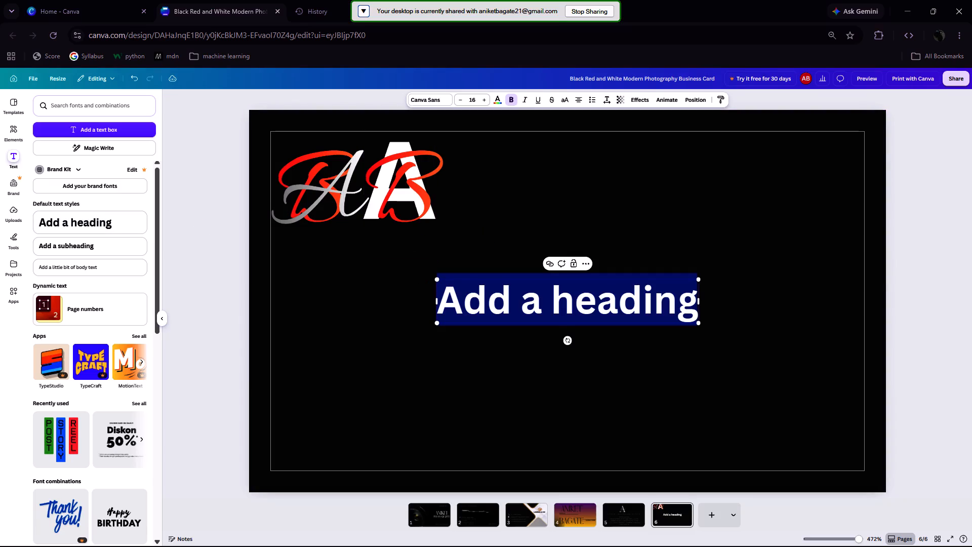
key("BackSpace")
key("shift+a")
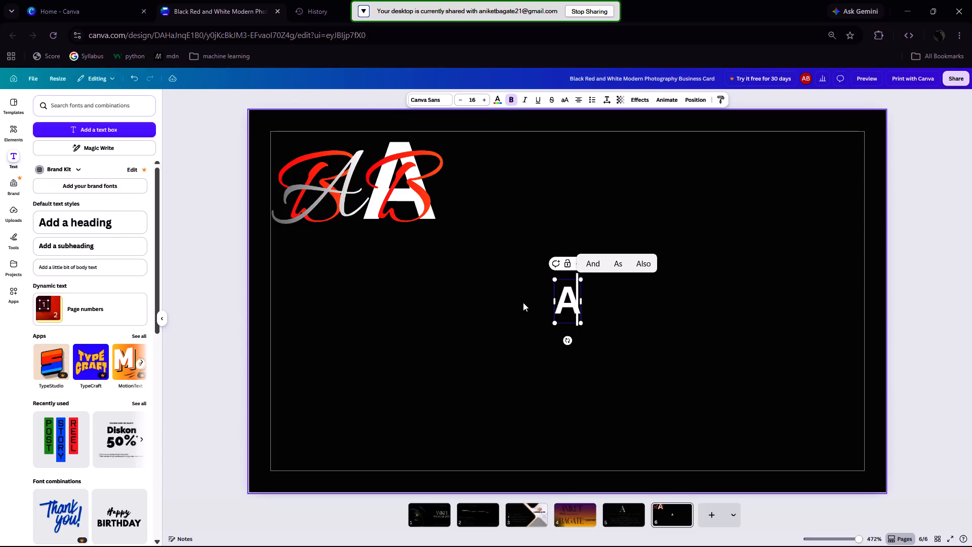
Enlarge the new "A" heading on page 6 to about size 46.6 and place it beside the bold "A" and red "B" monogram.
scroll(604, 314, "up", 1)
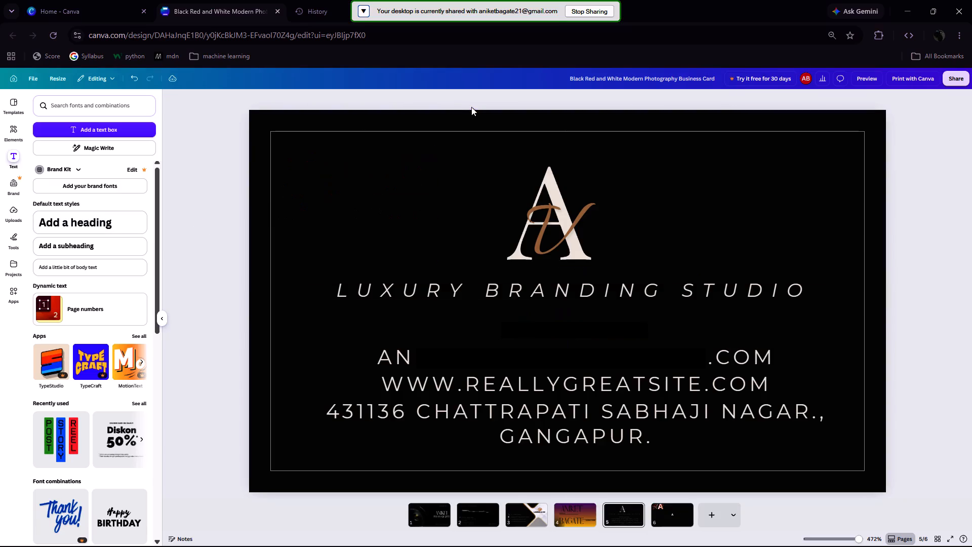
scroll(576, 200, "down", 1)
left_click(566, 302)
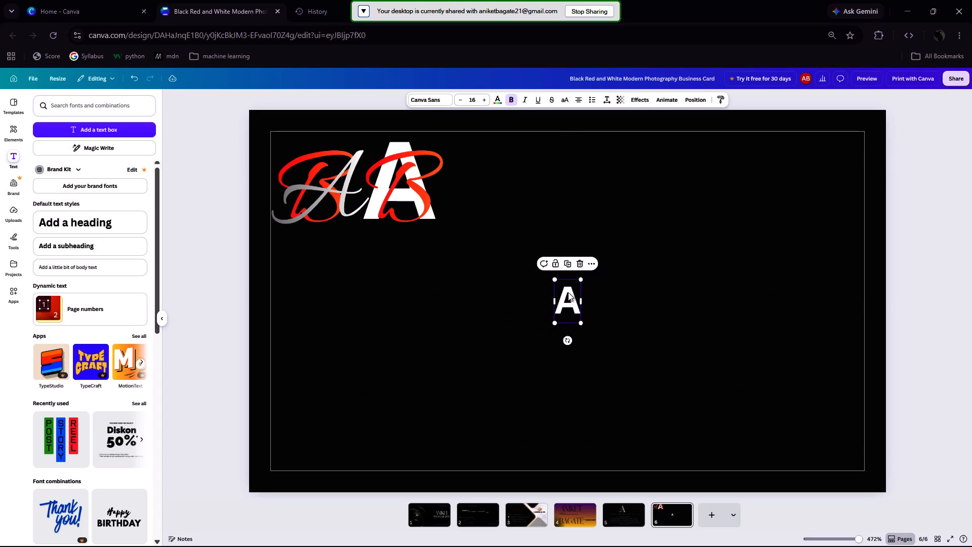
left_click(438, 103)
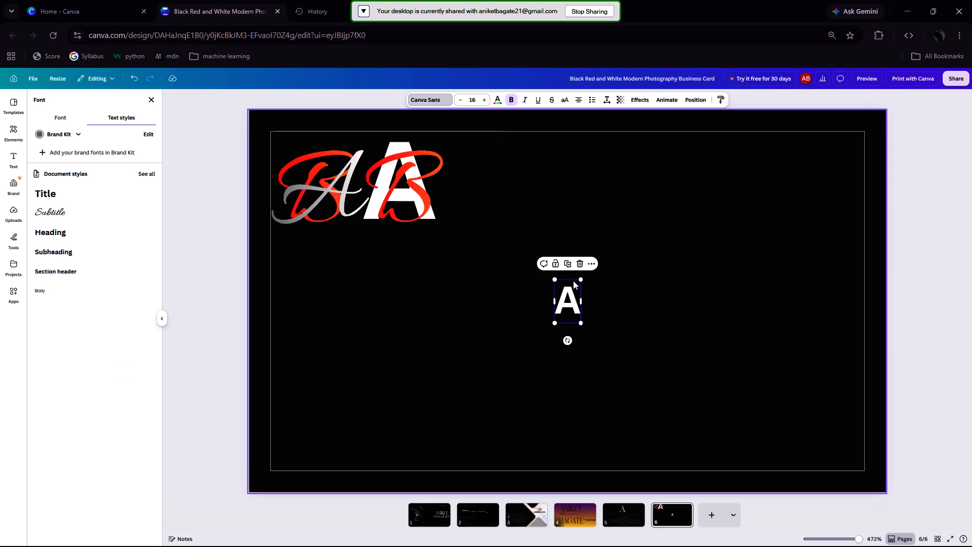
left_click_drag(555, 279, 512, 207)
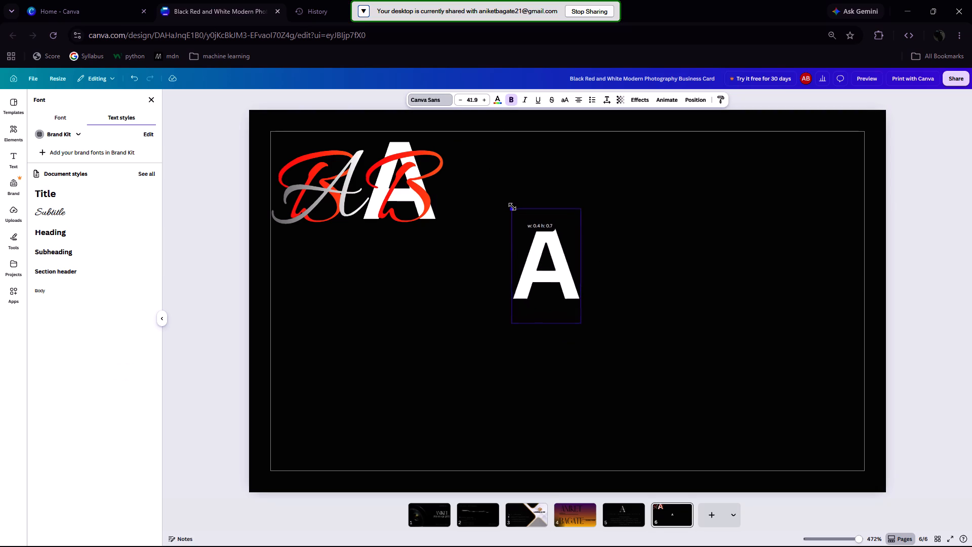
left_click_drag(512, 207, 505, 194)
left_click_drag(550, 265, 510, 194)
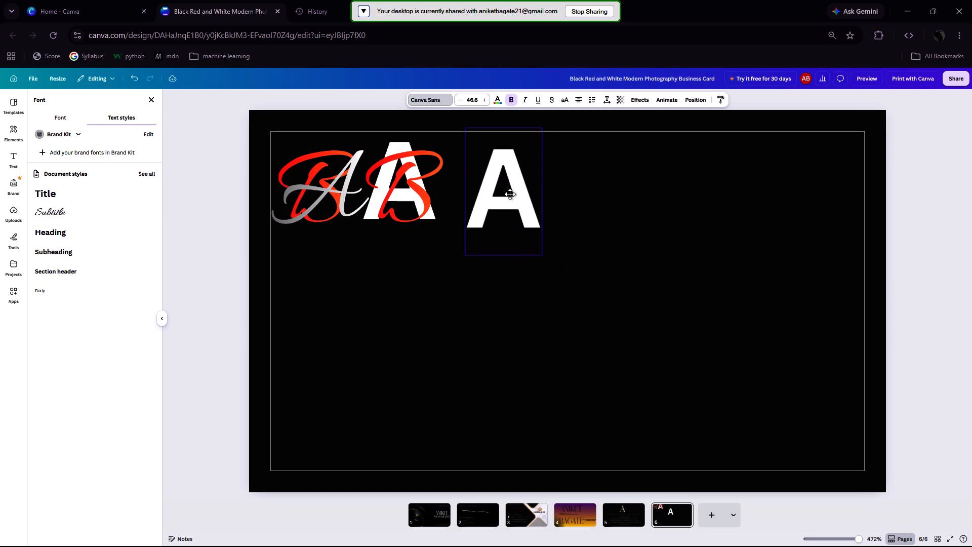
left_click_drag(510, 194, 496, 185)
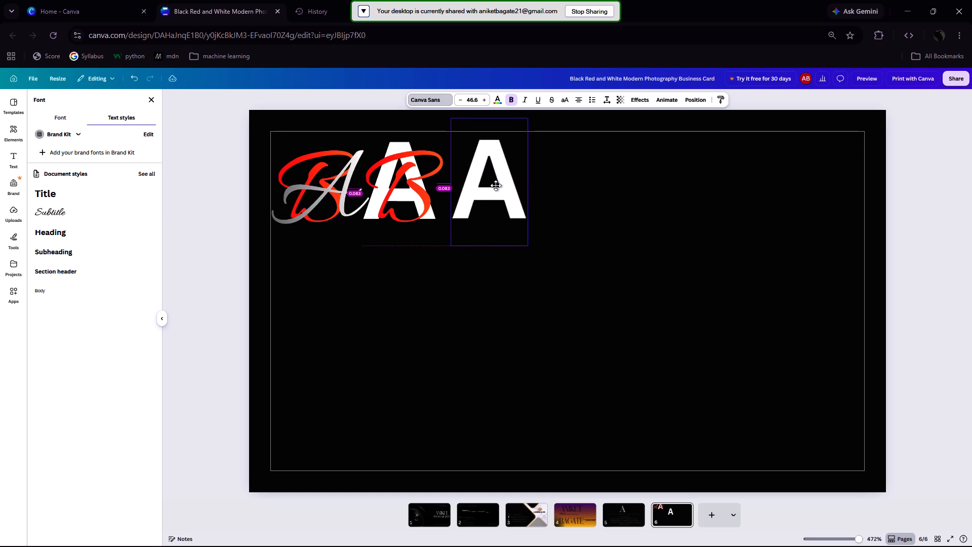
left_click_drag(496, 185, 492, 186)
left_click(584, 238)
Change the font of the newly placed "A" to Brittany.
left_click(501, 210)
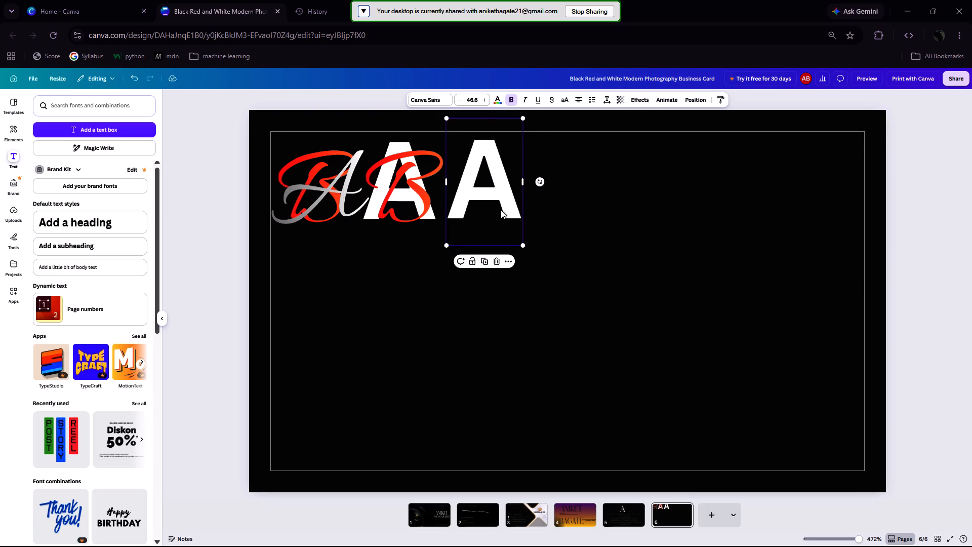
left_click(434, 97)
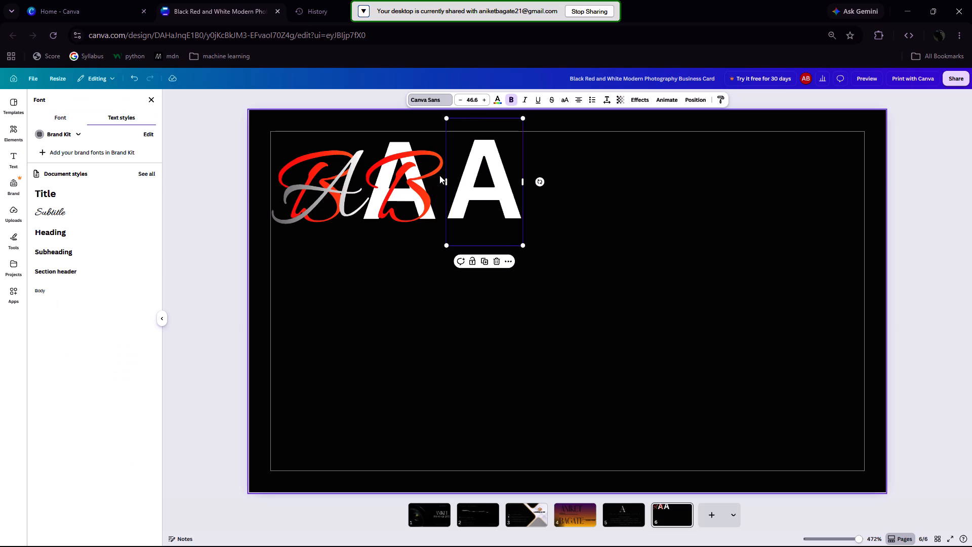
left_click(431, 96)
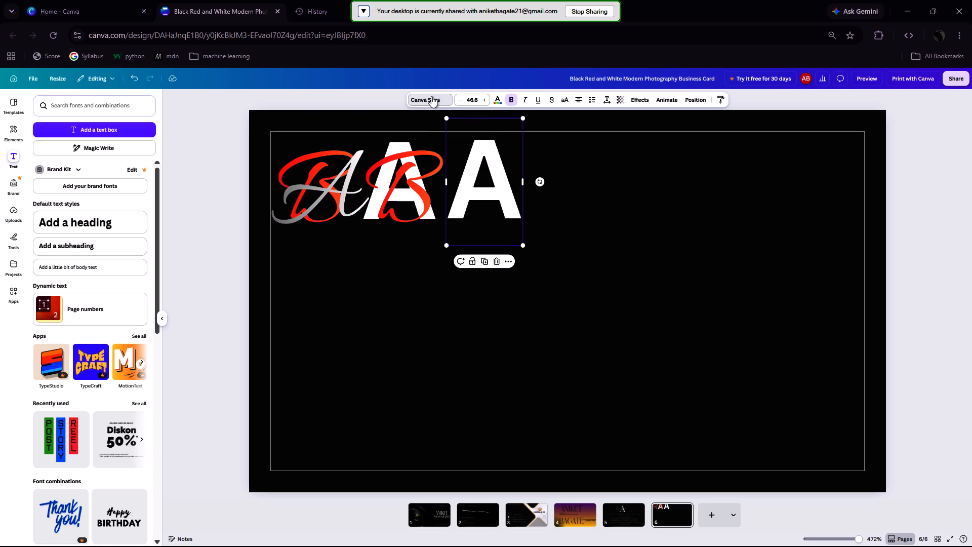
left_click(443, 101)
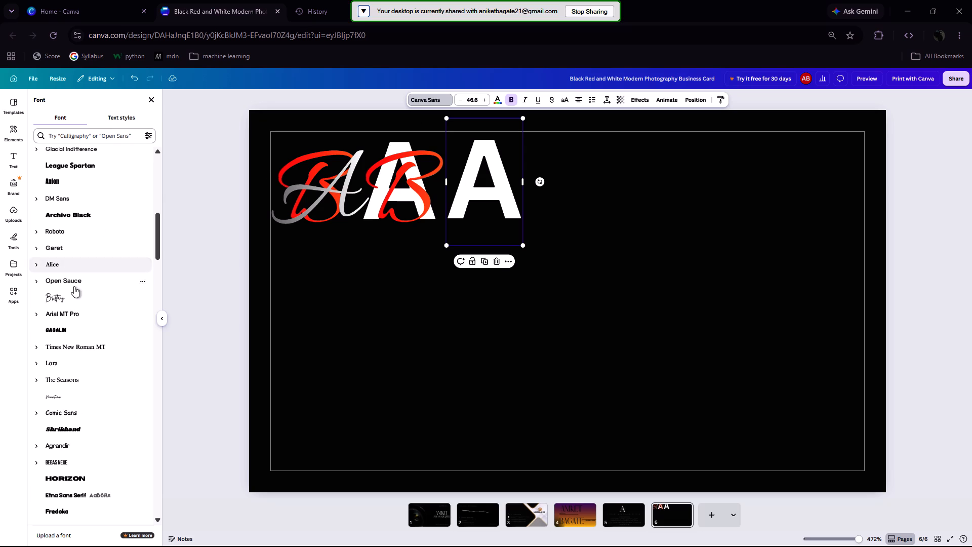
left_click(72, 298)
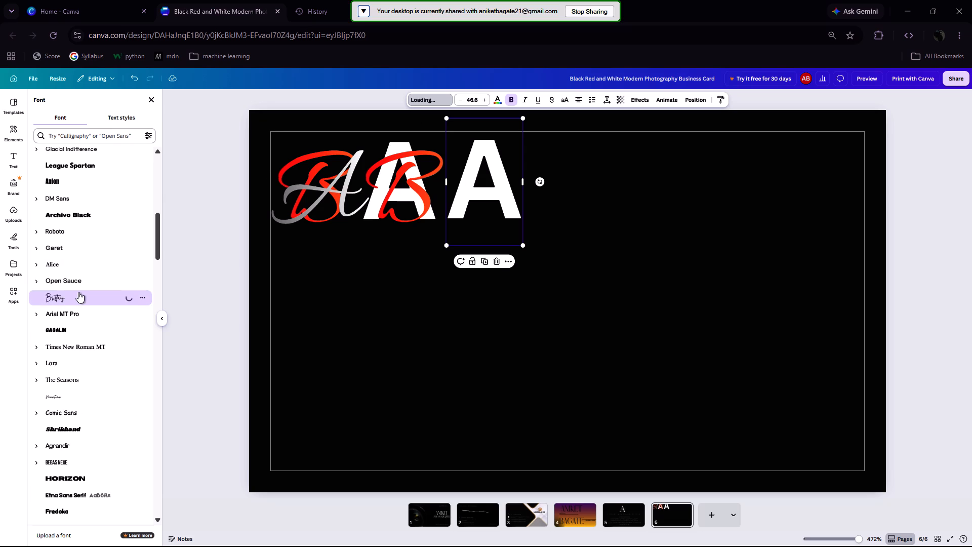
double_click(480, 206)
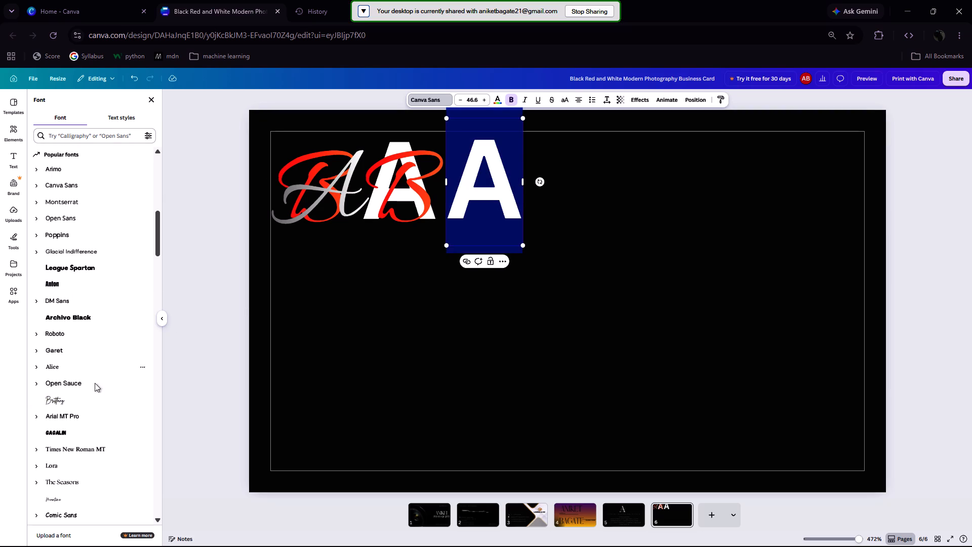
left_click(77, 396)
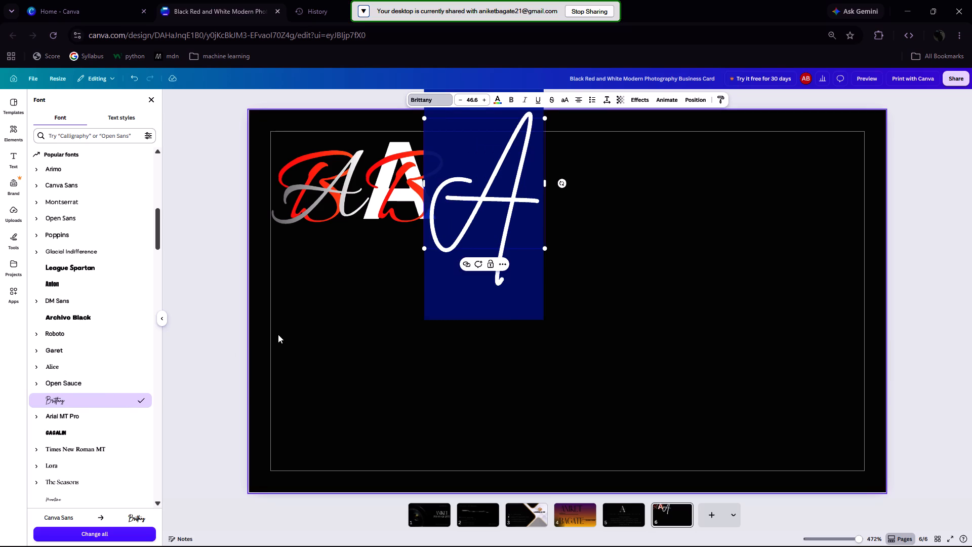
left_click(412, 356)
Shrink the Brittany "A" to about size 37.6 and position it just beside the second monogram.
left_click(508, 210)
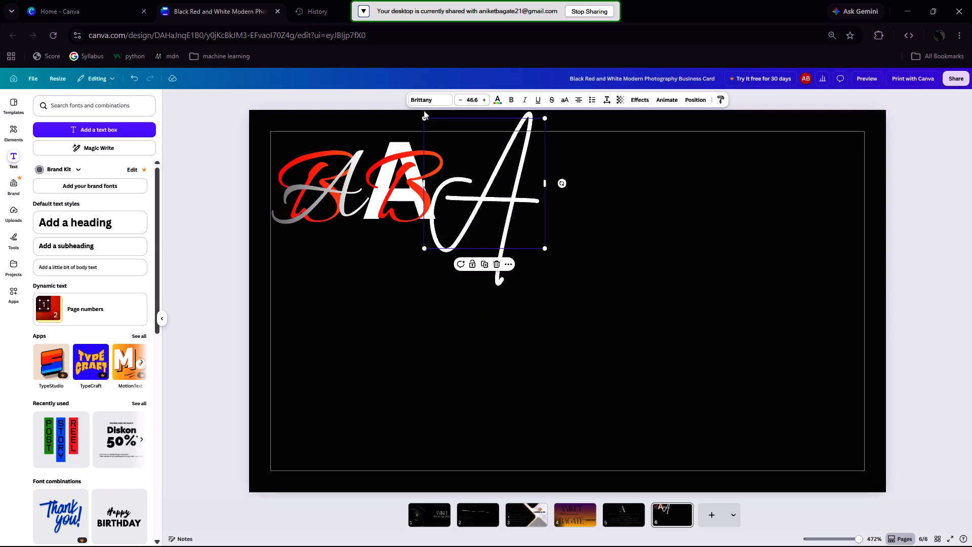
left_click_drag(425, 119, 447, 146)
left_click_drag(522, 215, 513, 208)
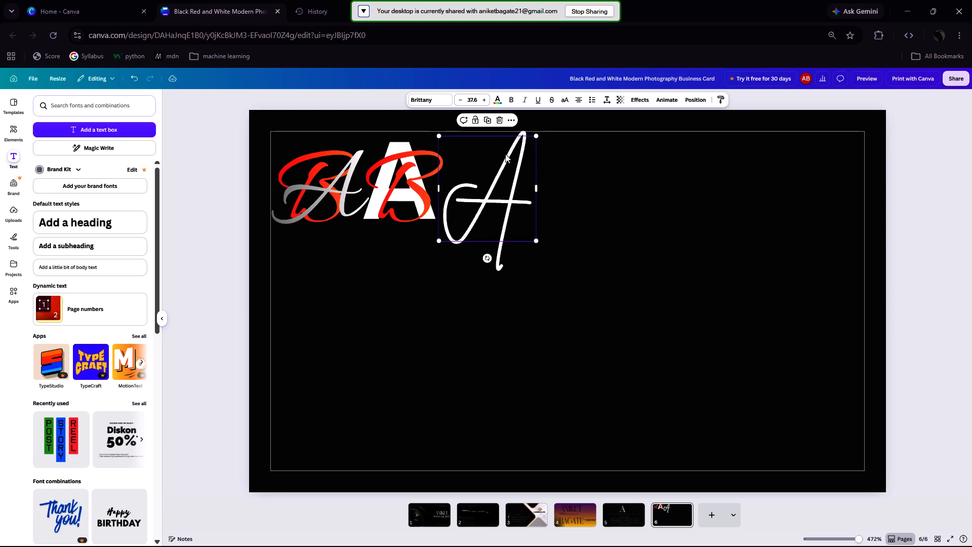
left_click(507, 209)
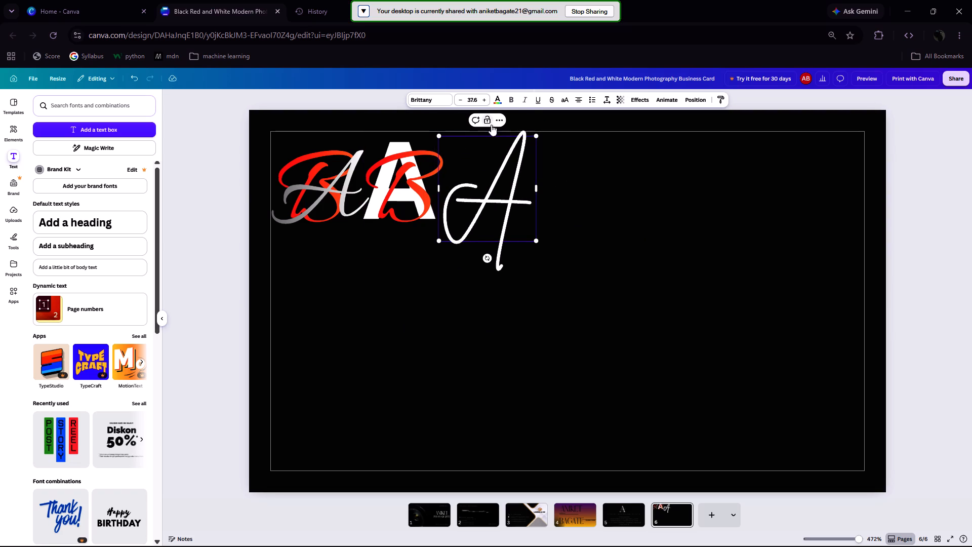
left_click(577, 194)
Duplicate the Brittany "A" and replace the copy's text with "B".
left_click(498, 206)
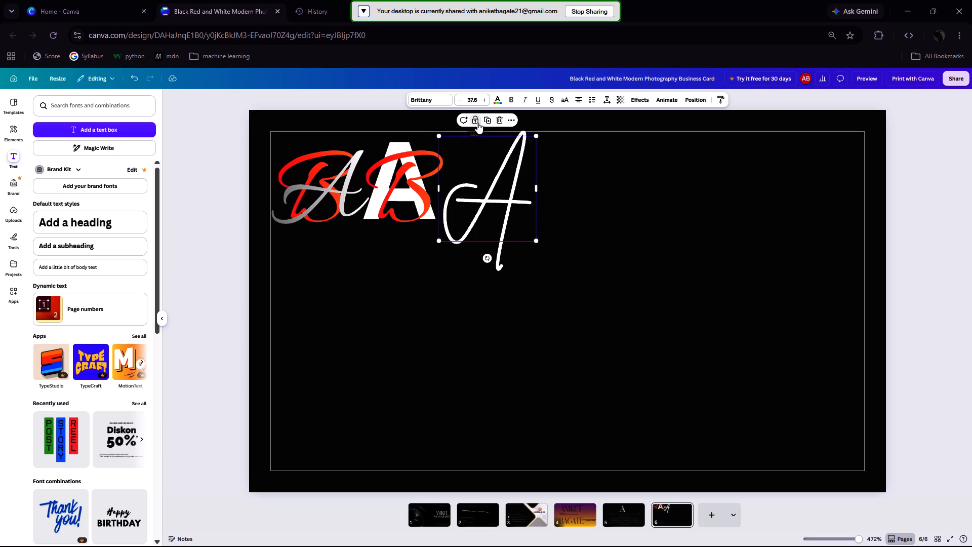
left_click(484, 121)
left_click(532, 231)
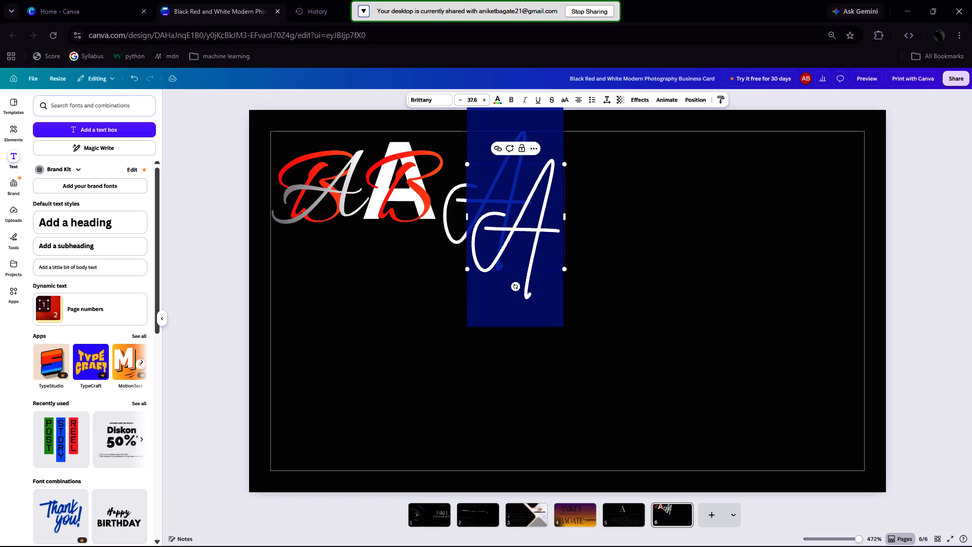
key("BackSpace")
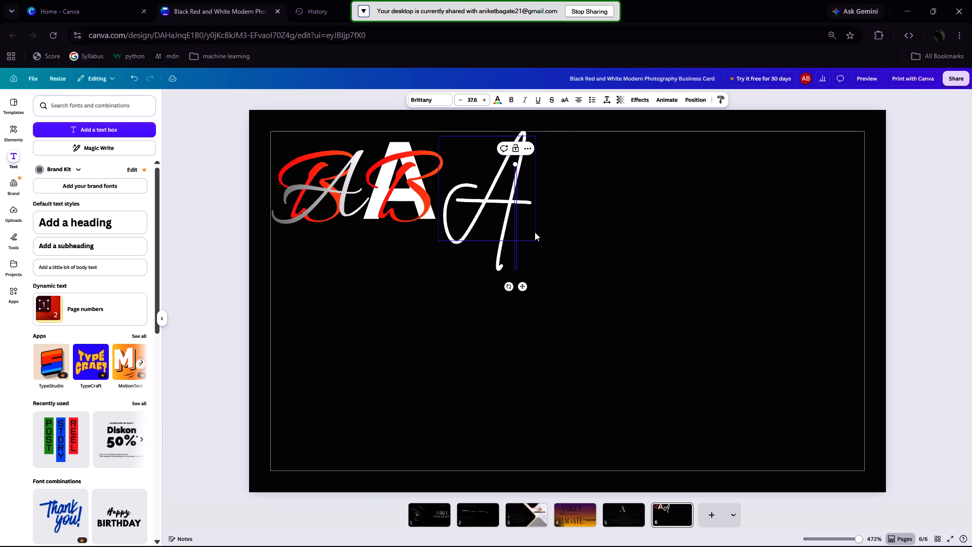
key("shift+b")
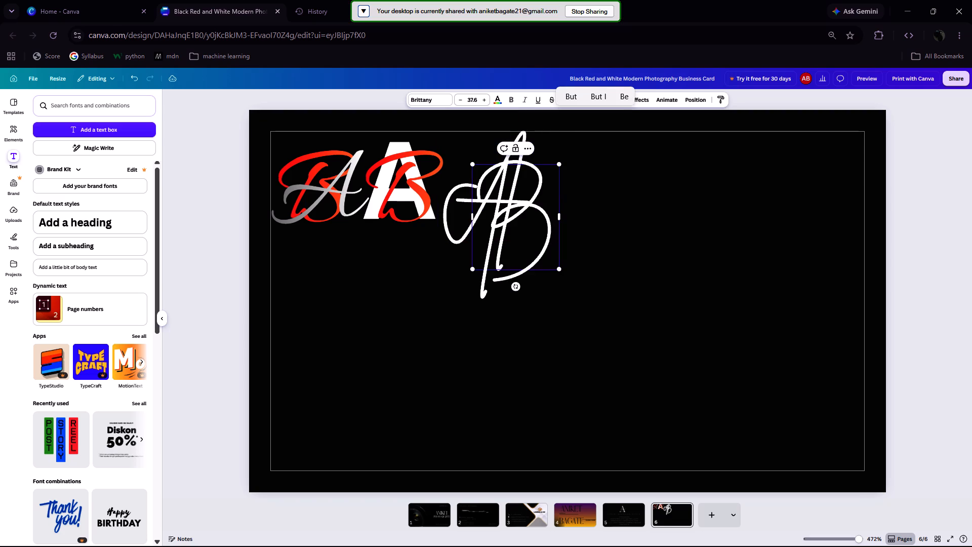
Apply the red-to-orange default gradient to the Brittany "B".
double_click(529, 243)
left_click(503, 104)
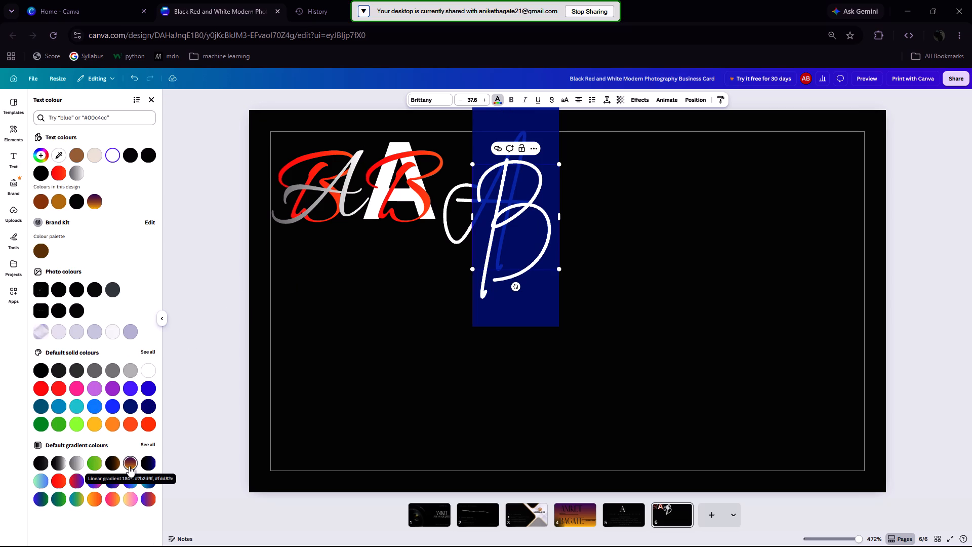
left_click(61, 477)
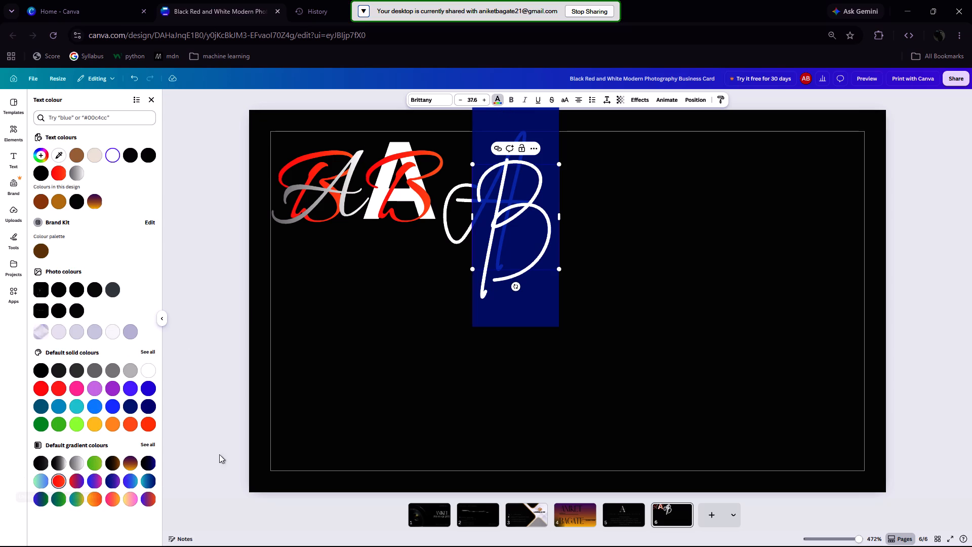
left_click(380, 386)
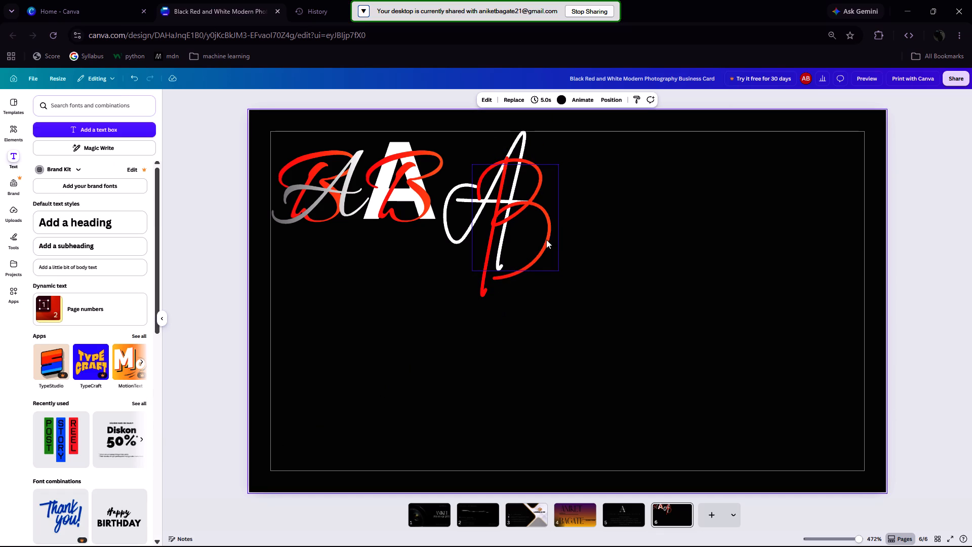
left_click(472, 347)
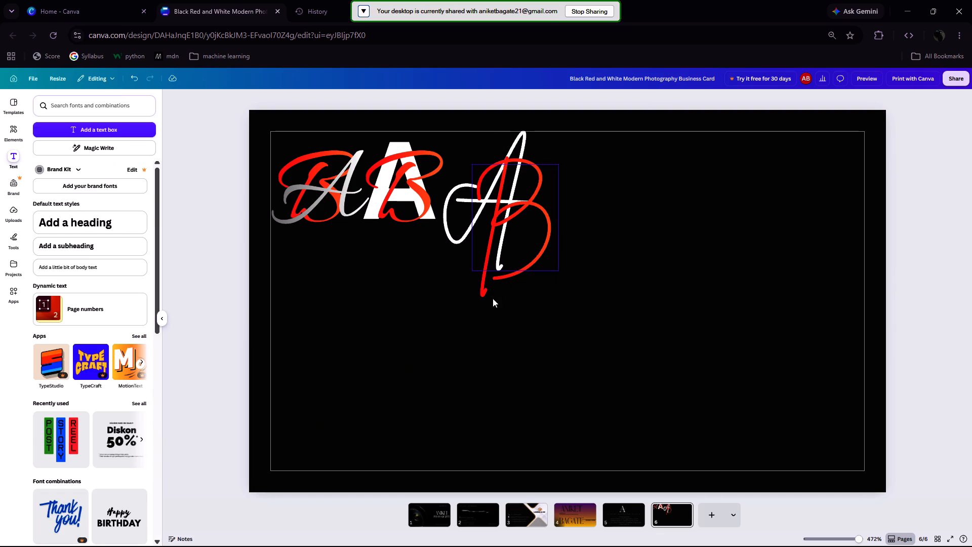
Position the red Brittany "B" so it overlaps the lower-right part of the white Brittany "A".
left_click(541, 213)
left_click_drag(521, 228, 534, 224)
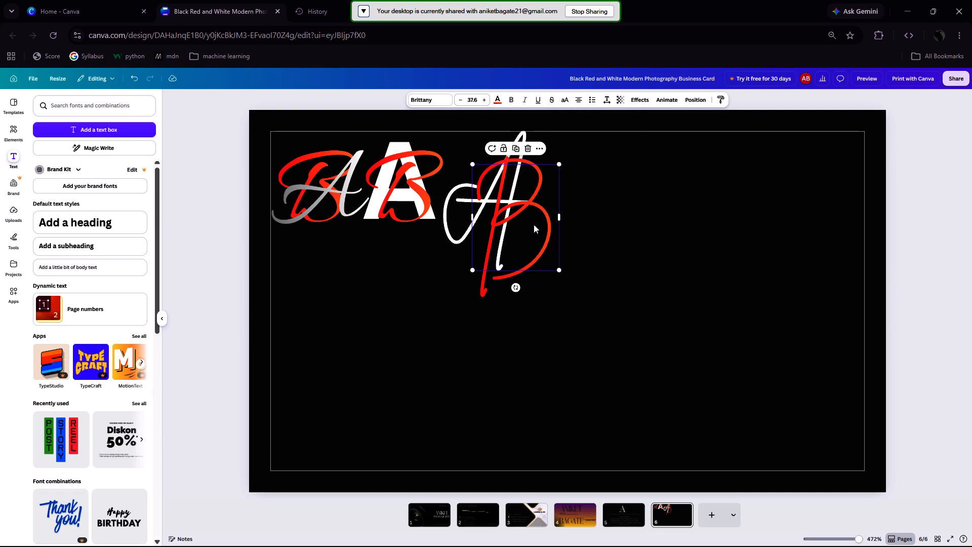
left_click_drag(534, 224, 509, 207)
left_click(568, 295)
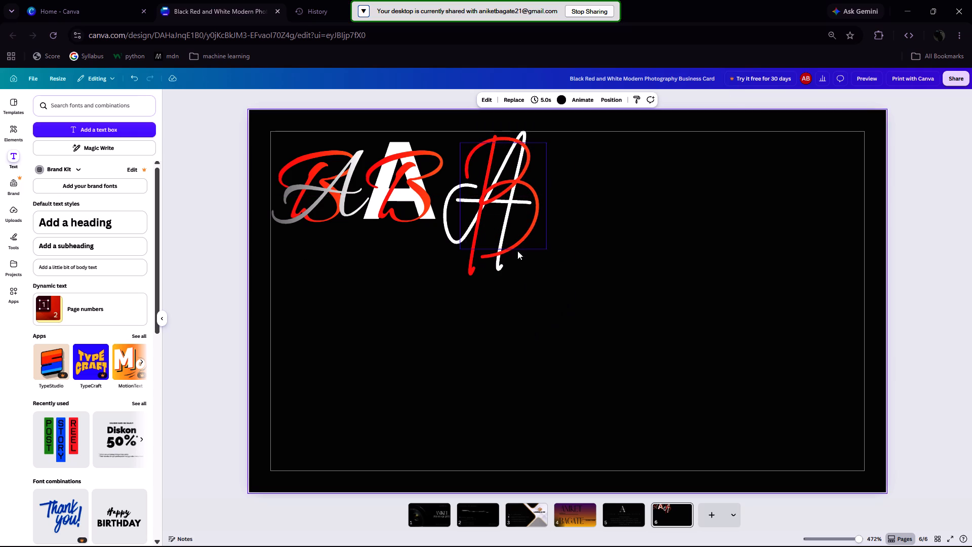
left_click_drag(511, 220, 518, 225)
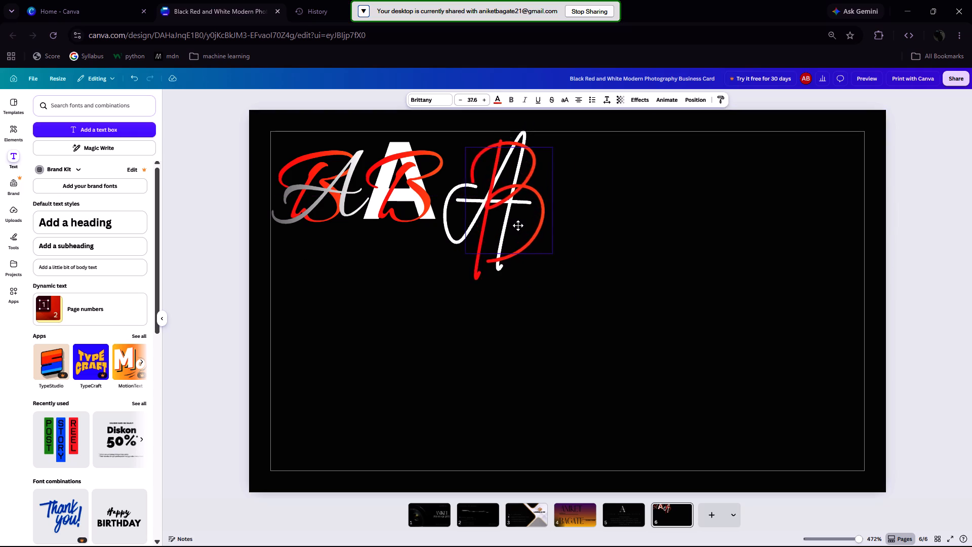
left_click_drag(518, 225, 529, 229)
left_click(602, 203)
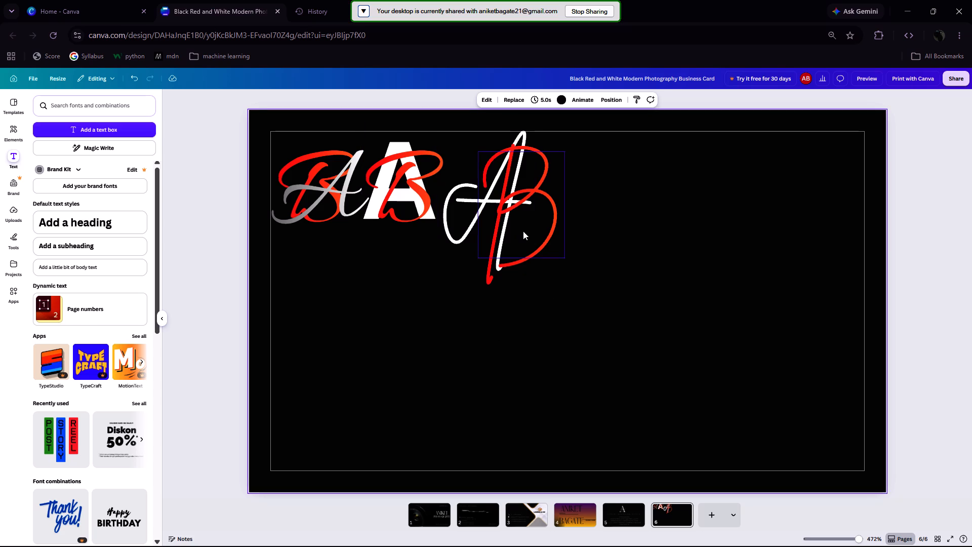
Duplicate the red Brittany "B" and place the copy in the empty area below and to the right of the third monogram.
left_click(524, 231)
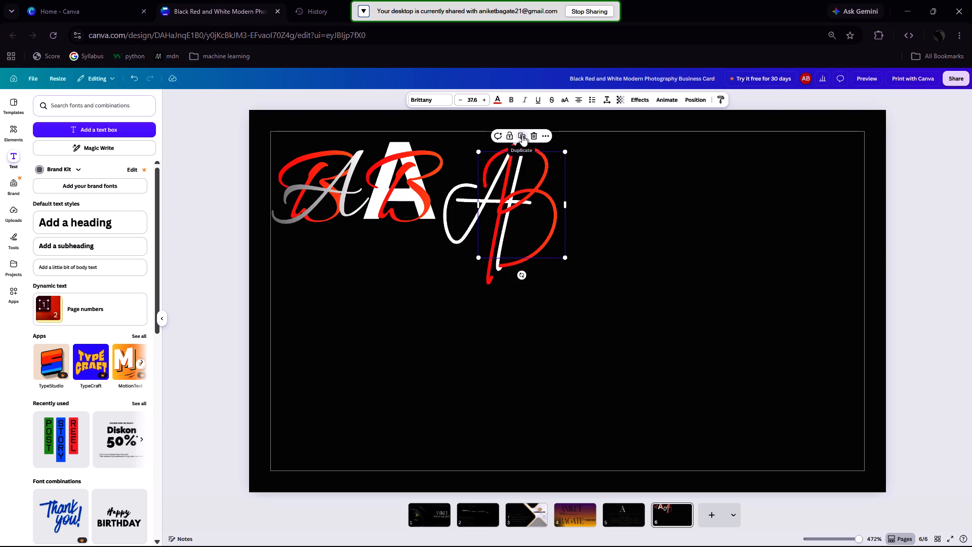
left_click(522, 135)
left_click_drag(554, 219, 600, 280)
Change the font of the duplicated red "B" to Gagalin.
triple_click(601, 274)
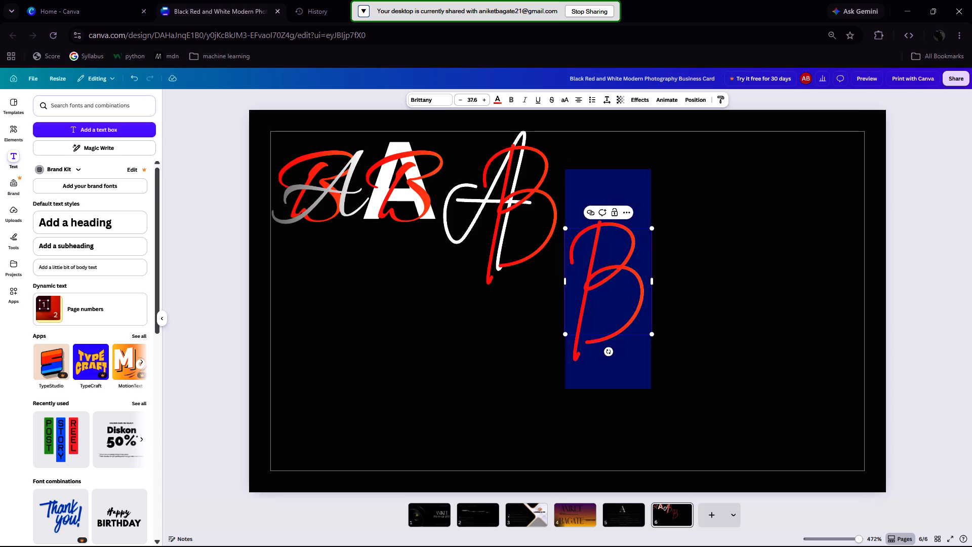
left_click(438, 102)
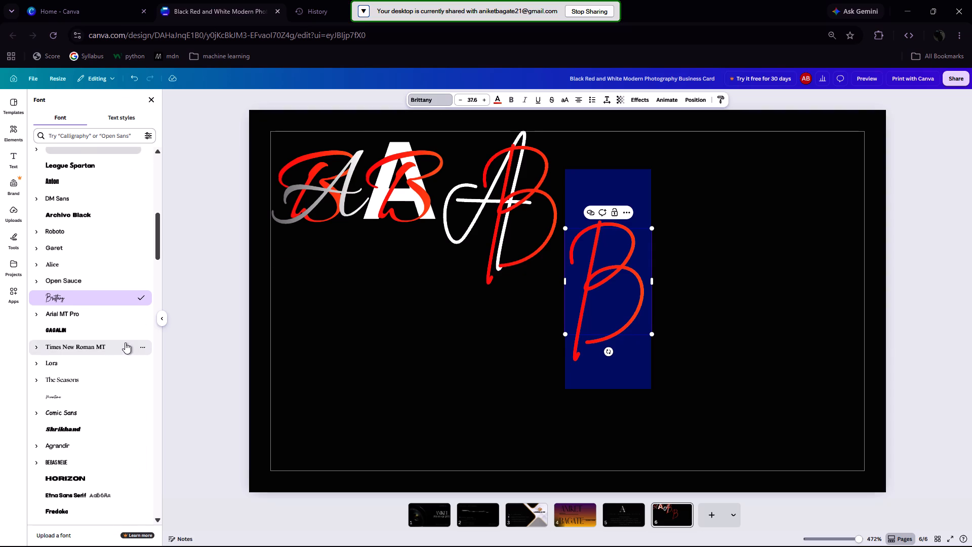
left_click(80, 329)
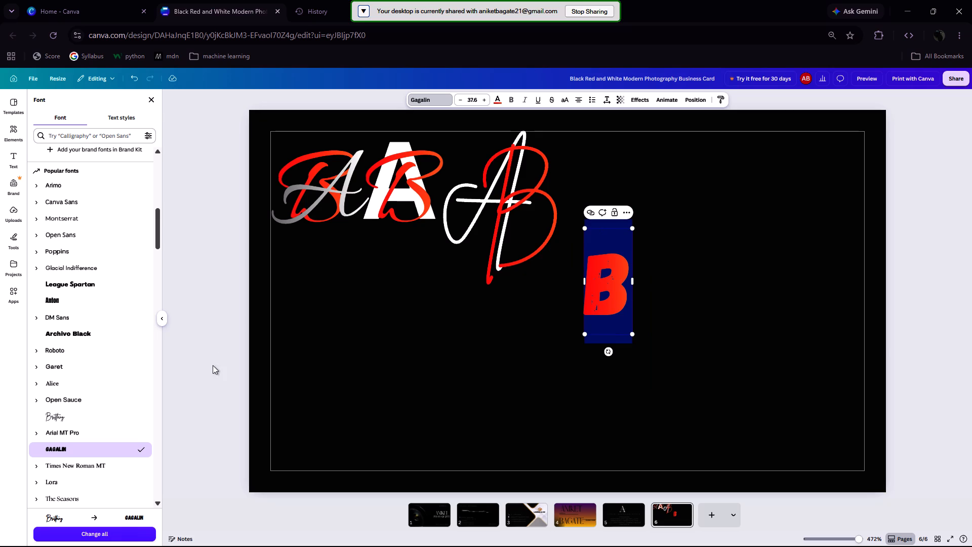
left_click(311, 419)
Duplicate the red Gagalin "B" and place the copy directly above the original, beside the third monogram.
left_click(596, 300)
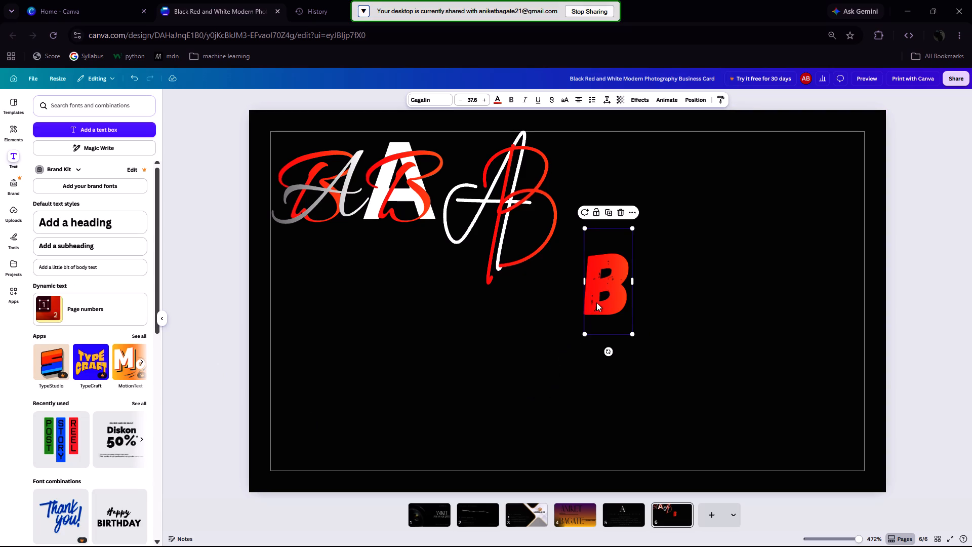
left_click(611, 214)
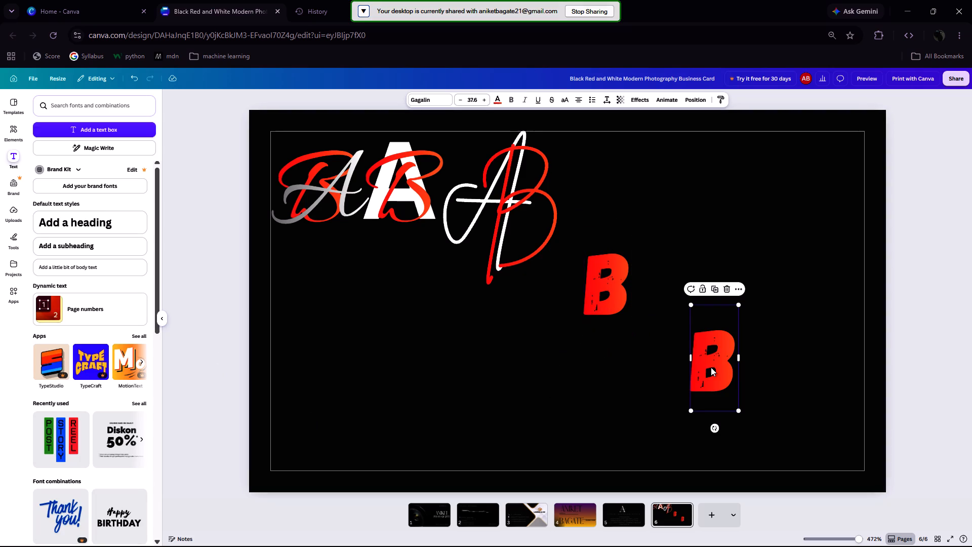
left_click_drag(711, 367, 595, 203)
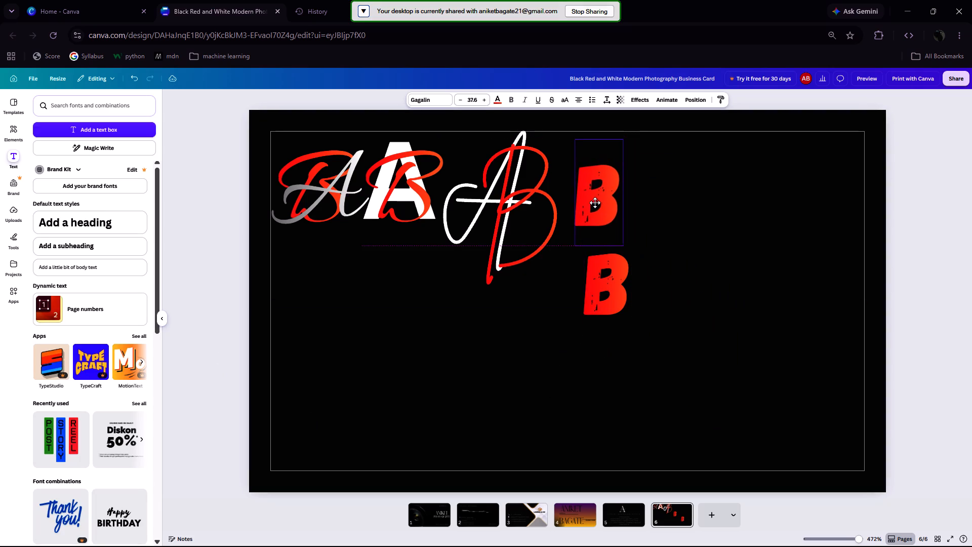
left_click_drag(595, 203, 594, 204)
Replace the letter in the upper Gagalin copy with "A".
double_click(602, 204)
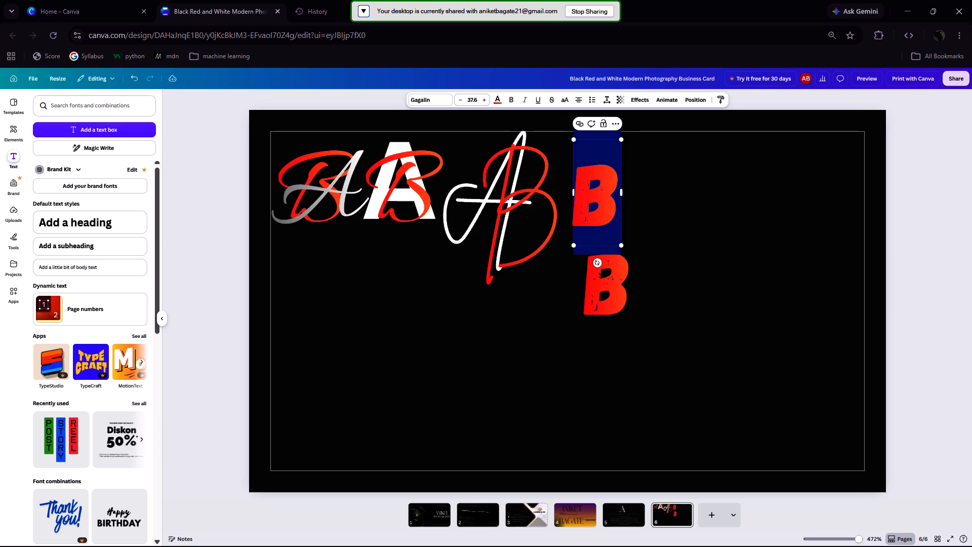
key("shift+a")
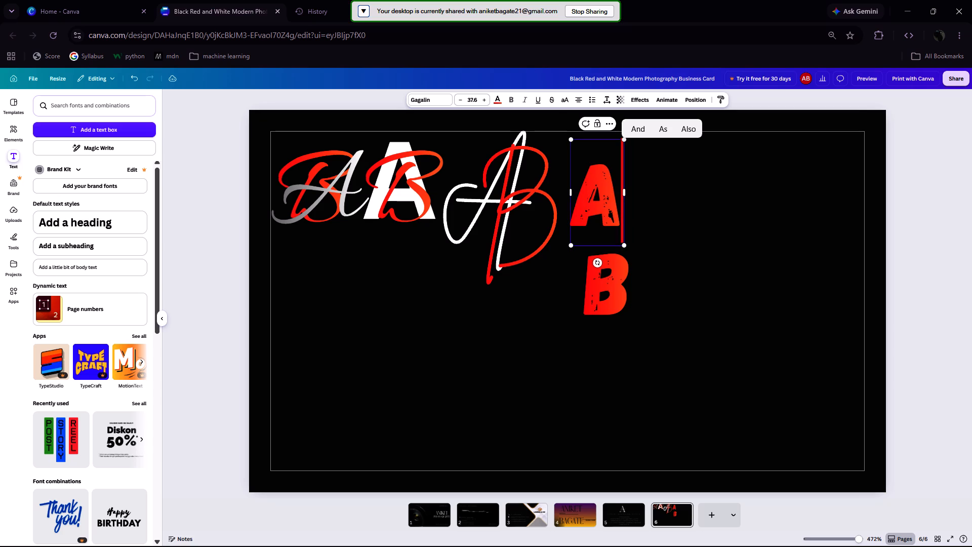
Recolour the Gagalin "A" with the near-white photo colour.
double_click(601, 198)
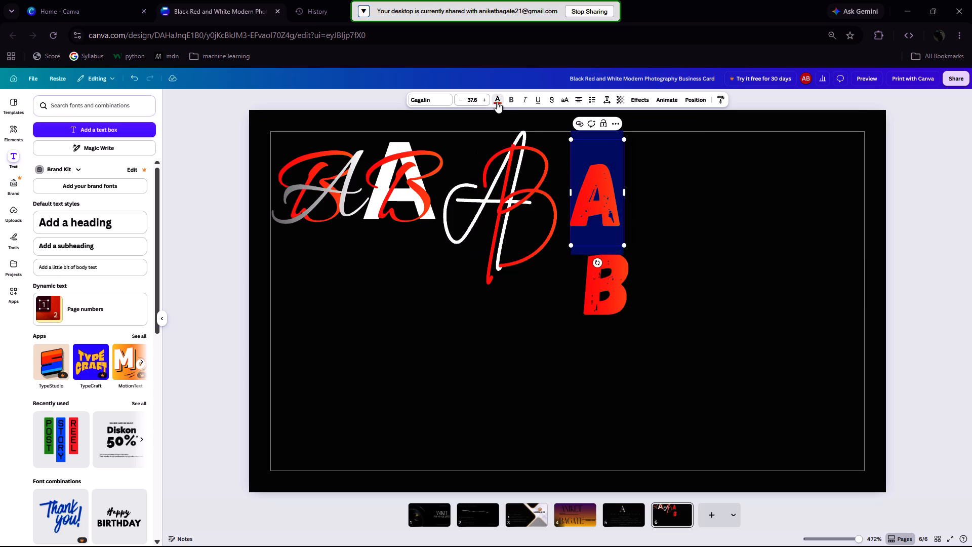
left_click(497, 102)
left_click(115, 333)
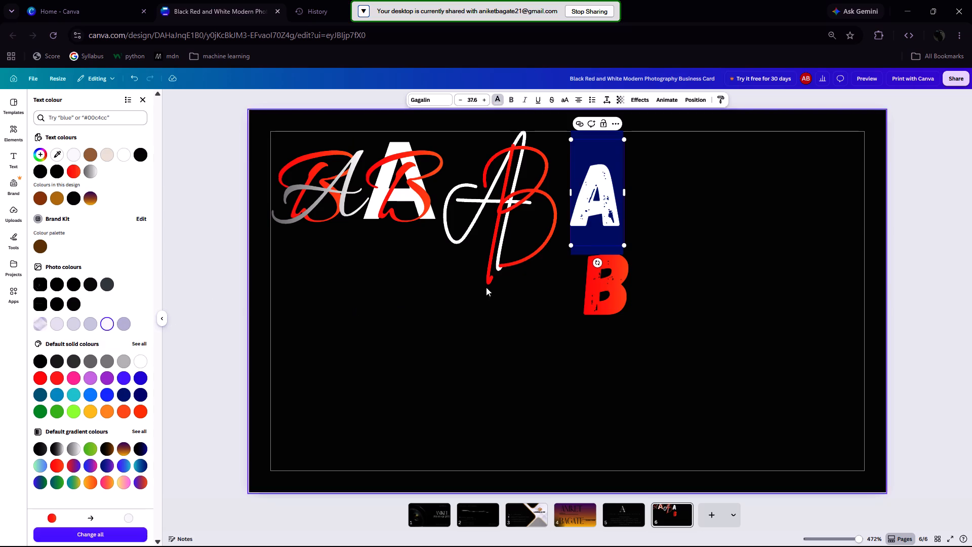
Move the red Gagalin "B" clear of the white "A" and enlarge the "A" to font size 57.4 beside the third monogram.
left_click_drag(602, 298, 652, 289)
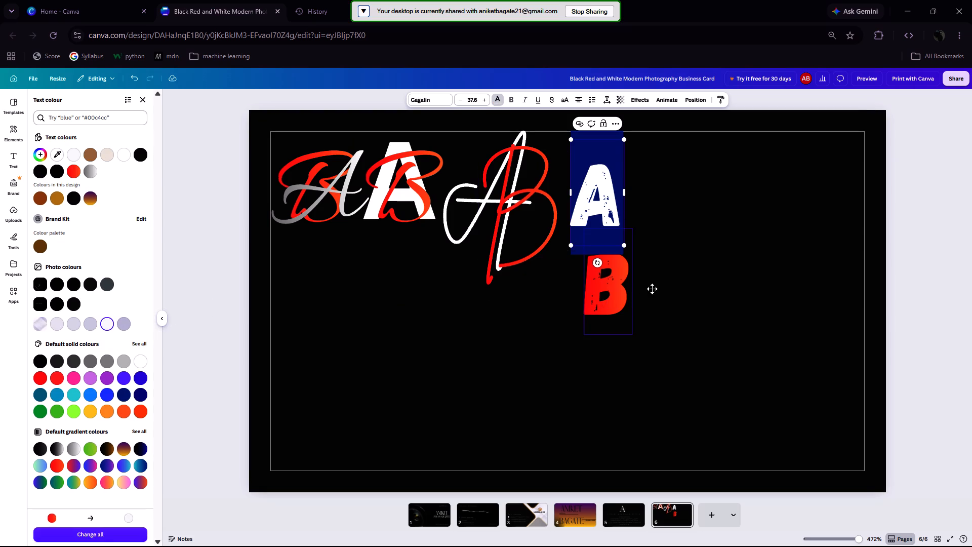
left_click_drag(652, 289, 710, 270)
left_click(601, 217)
left_click_drag(571, 248, 552, 281)
left_click_drag(594, 239, 606, 224)
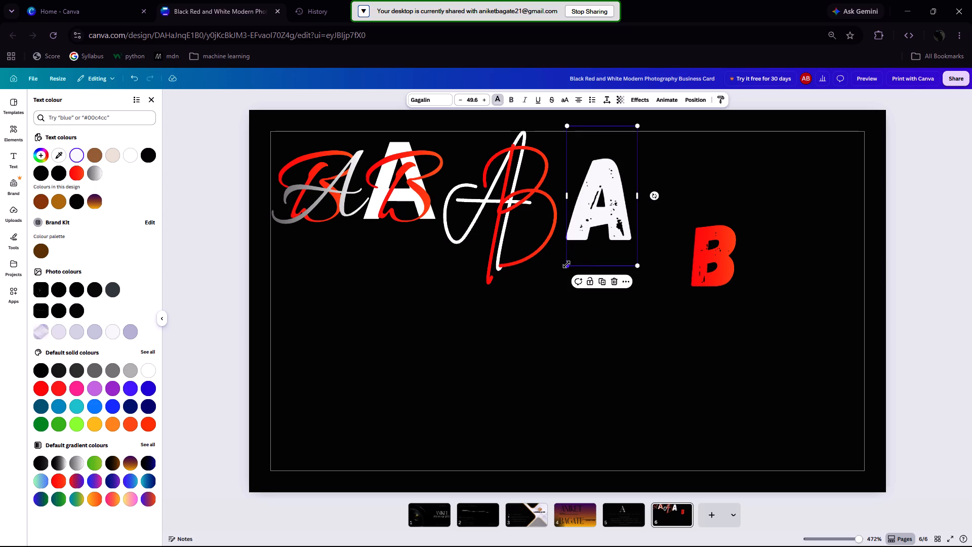
left_click_drag(566, 265, 560, 278)
left_click_drag(614, 237, 618, 226)
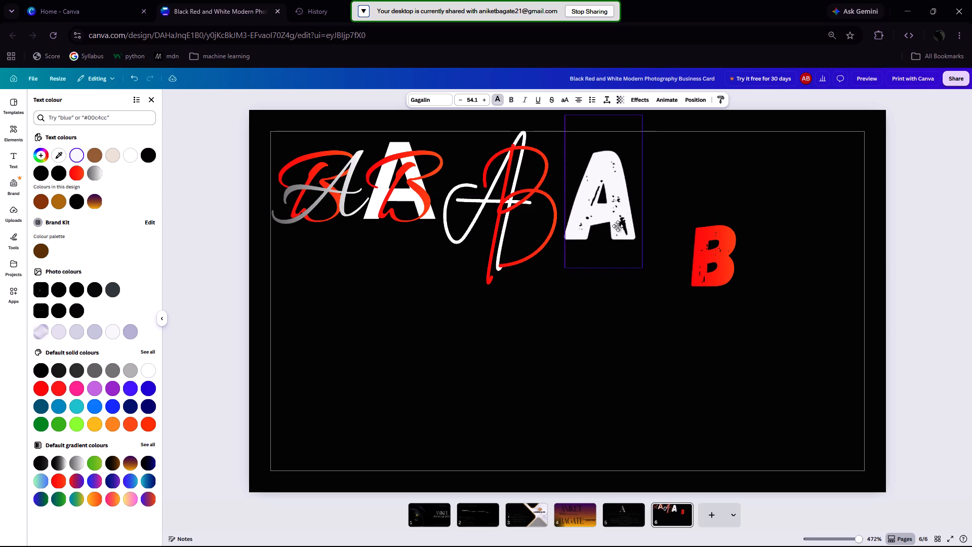
left_click_drag(618, 226, 620, 224)
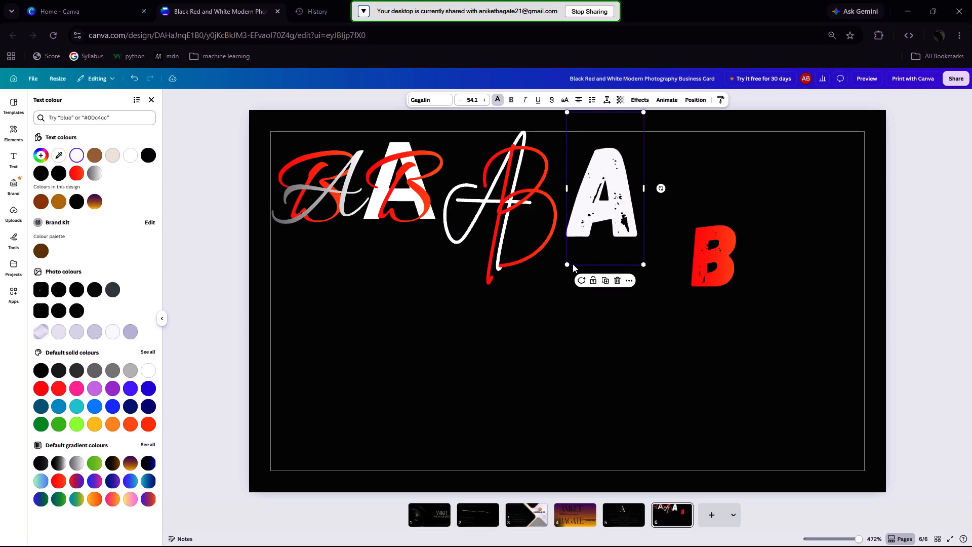
left_click_drag(569, 264, 564, 274)
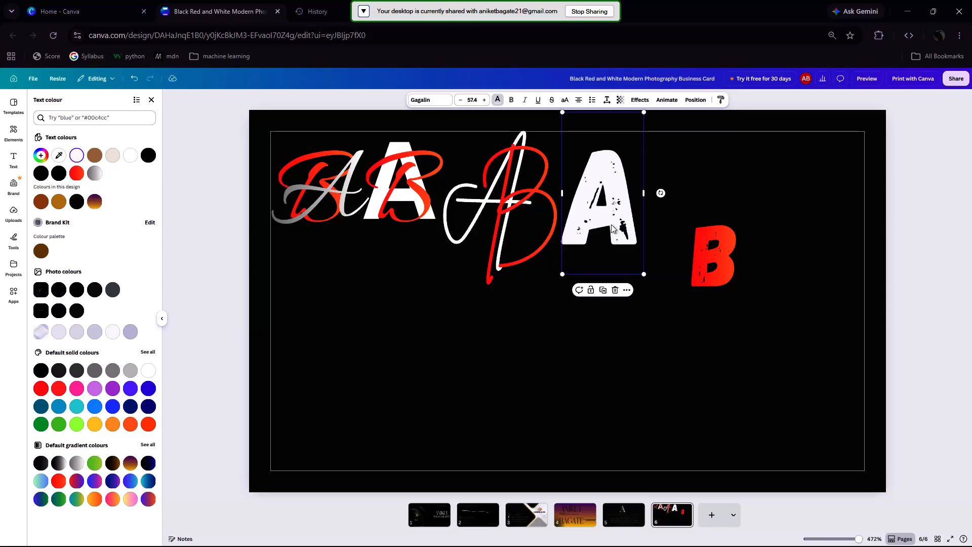
left_click_drag(611, 224, 614, 219)
Try the red Gagalin "B" in several overlaps with the white "A", then set it against the "A"'s lower-right edge.
left_click_drag(713, 259, 609, 205)
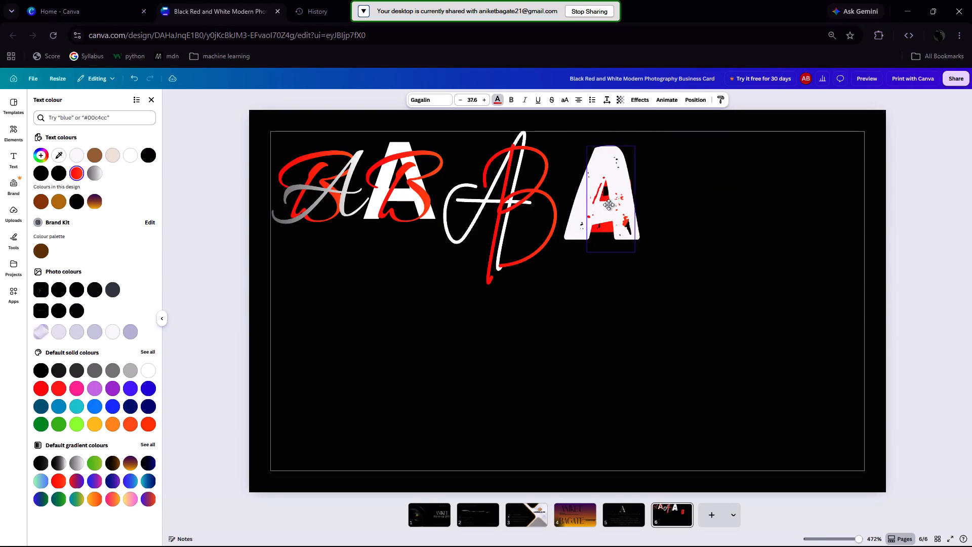
left_click_drag(609, 205, 634, 192)
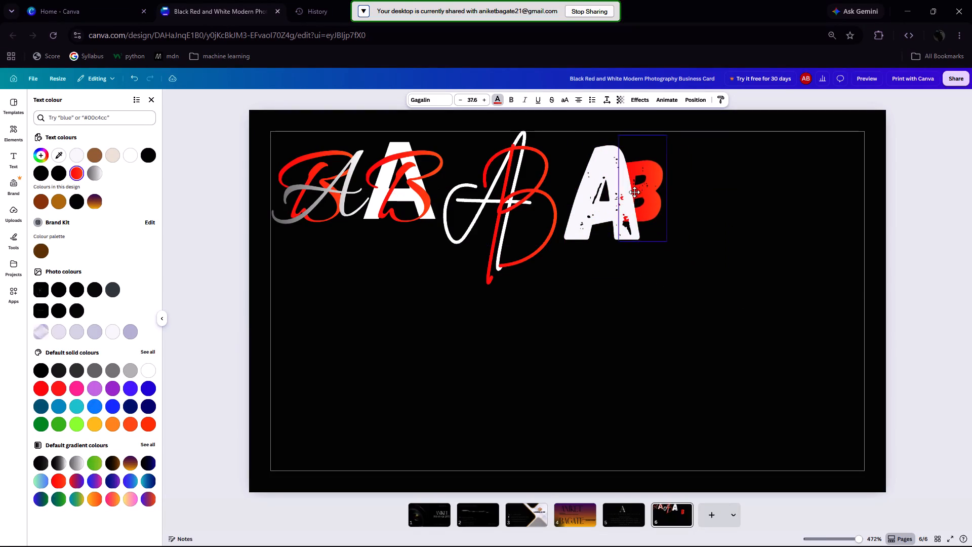
left_click_drag(634, 192, 613, 291)
left_click(613, 290)
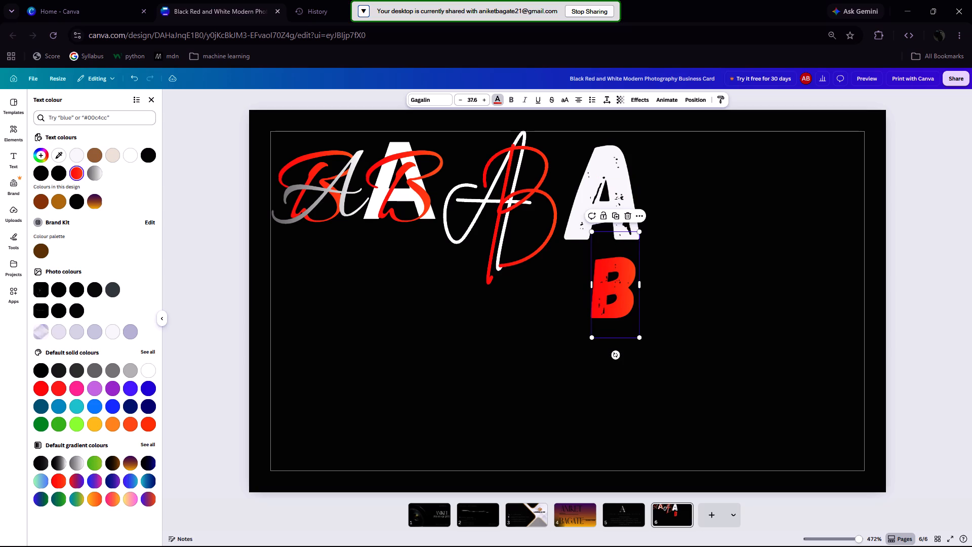
left_click_drag(613, 287, 614, 231)
left_click(721, 266)
left_click_drag(631, 296, 622, 221)
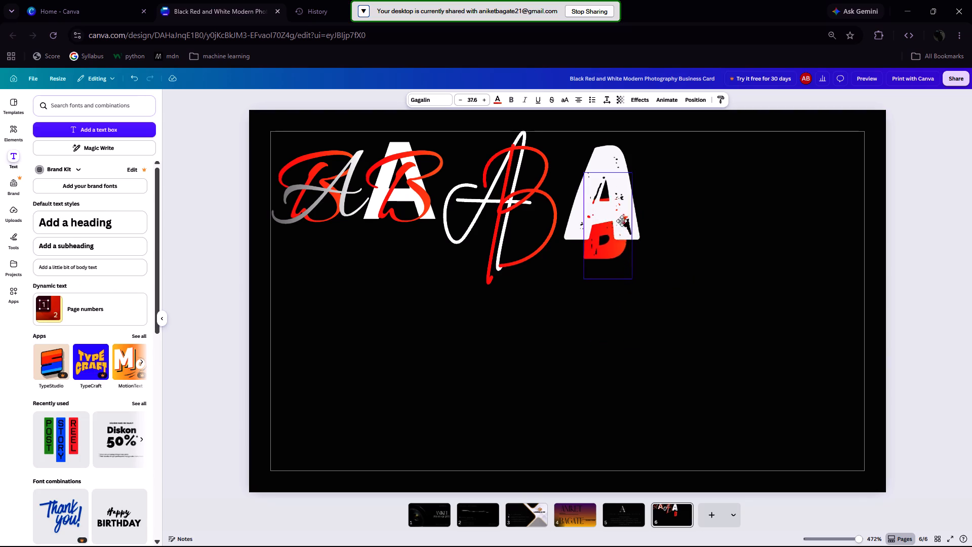
left_click_drag(622, 221, 621, 218)
left_click_drag(622, 219, 629, 228)
left_click_drag(612, 232, 629, 233)
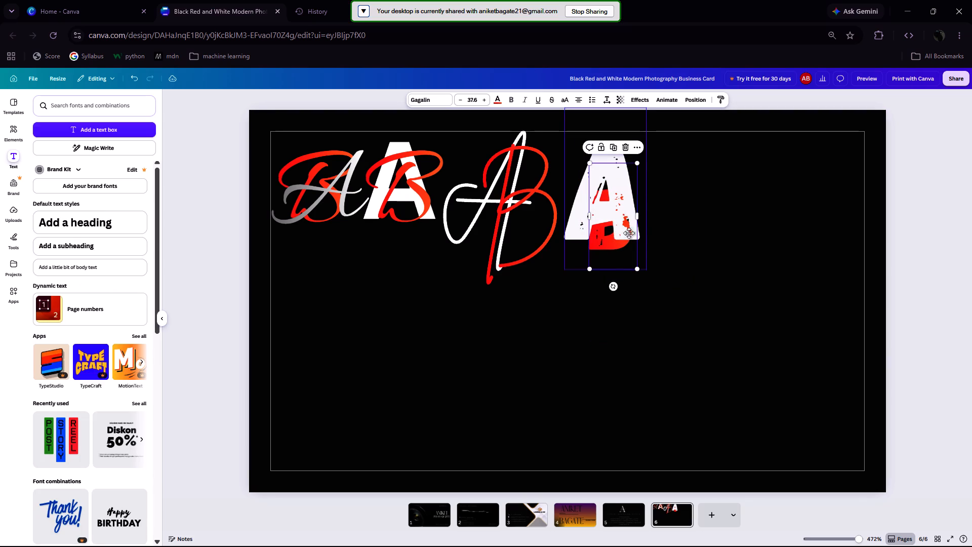
left_click_drag(629, 233, 659, 219)
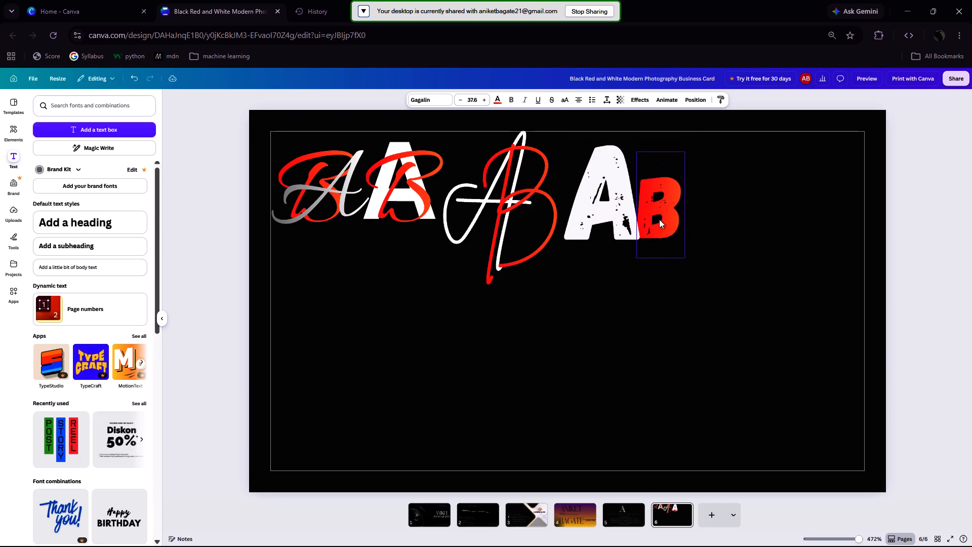
left_click(613, 312)
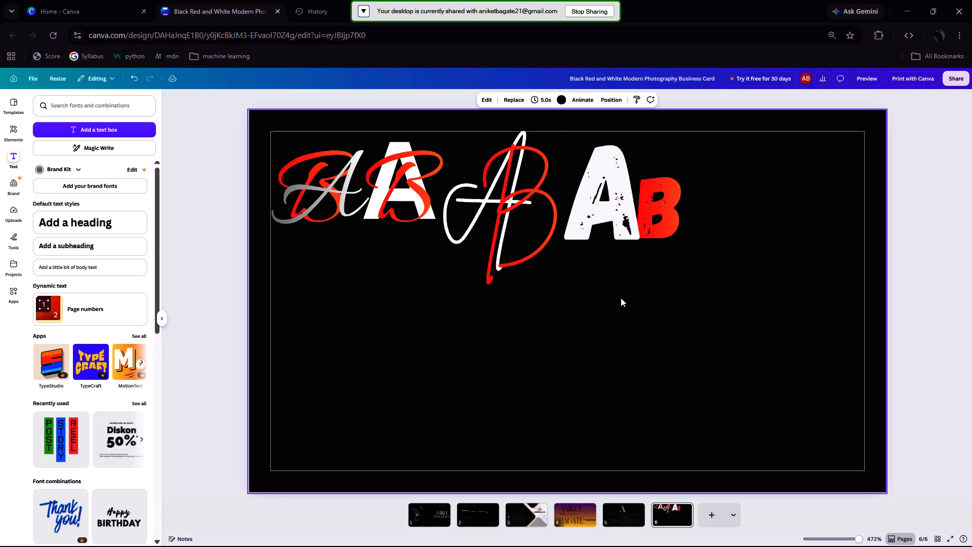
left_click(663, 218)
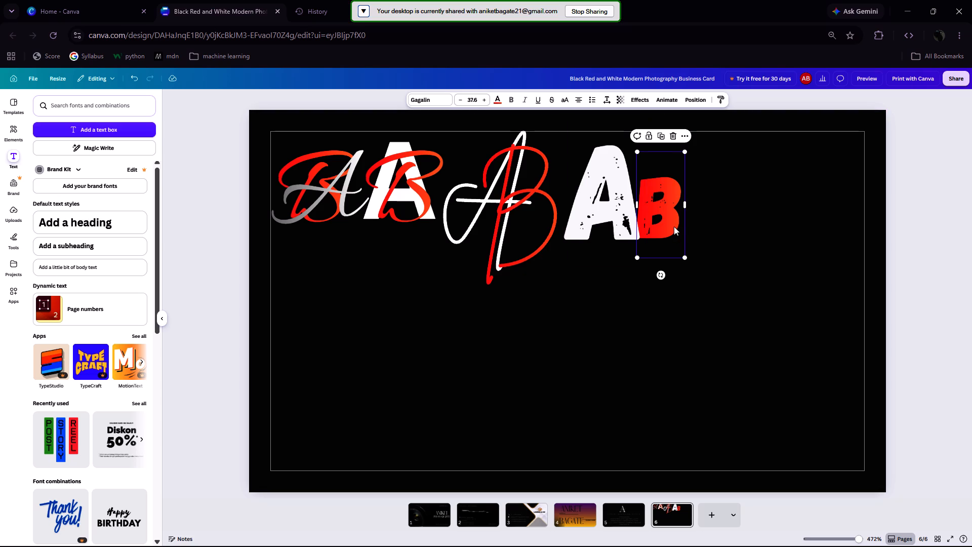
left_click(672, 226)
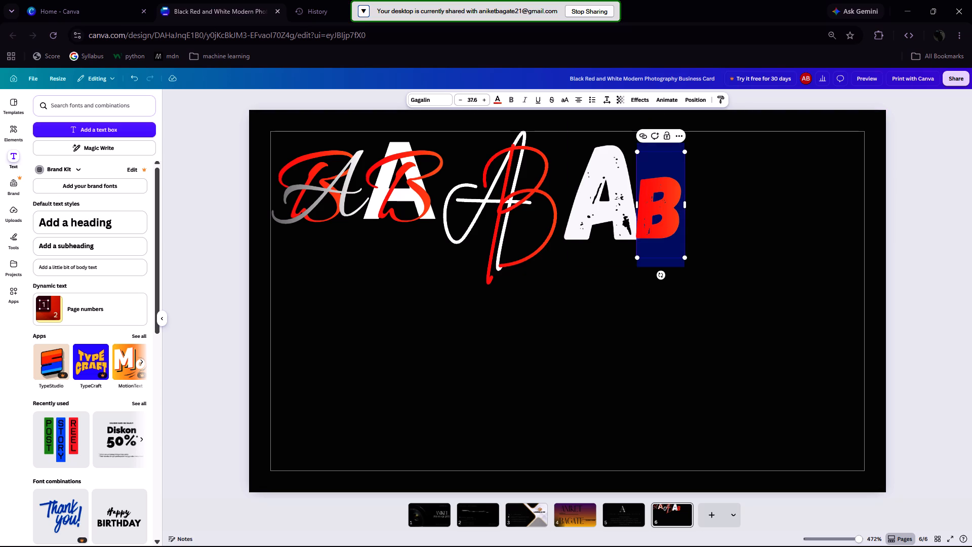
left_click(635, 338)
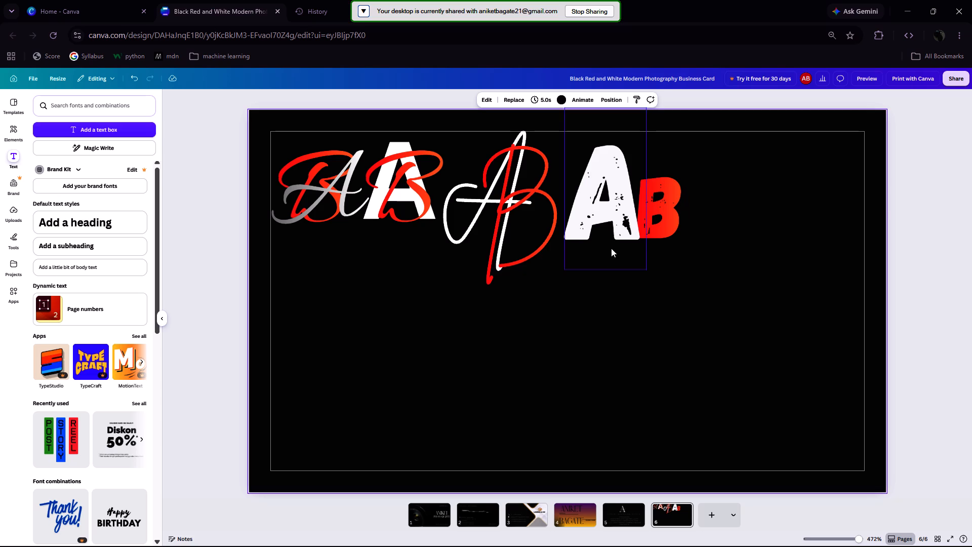
Duplicate the white Gagalin "A" and place the copy to the right of the red "B", level with the original.
left_click(611, 210)
left_click(609, 286)
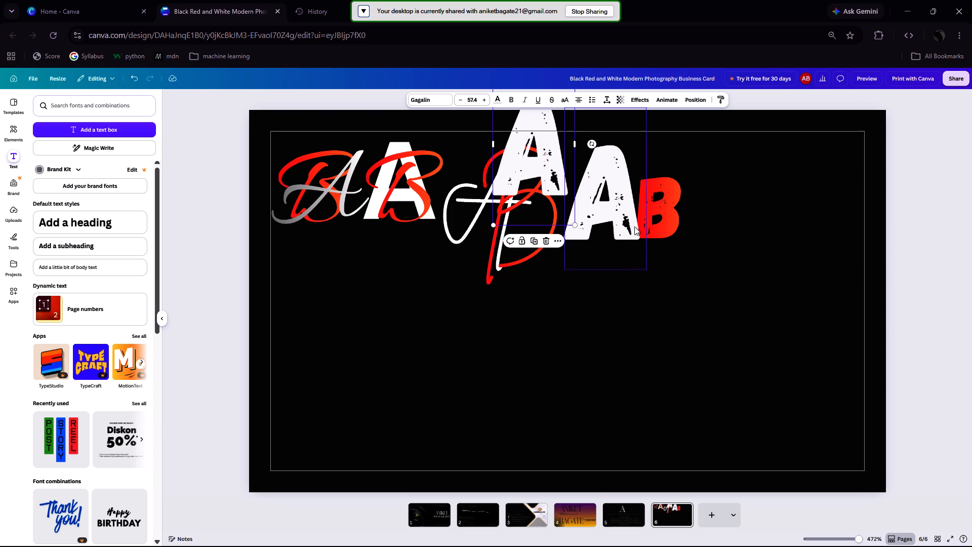
left_click_drag(536, 169, 555, 185)
left_click_drag(559, 187, 730, 230)
left_click_drag(549, 184, 725, 213)
Change the font of the duplicated white "A" to Nickainley.
left_click(720, 194)
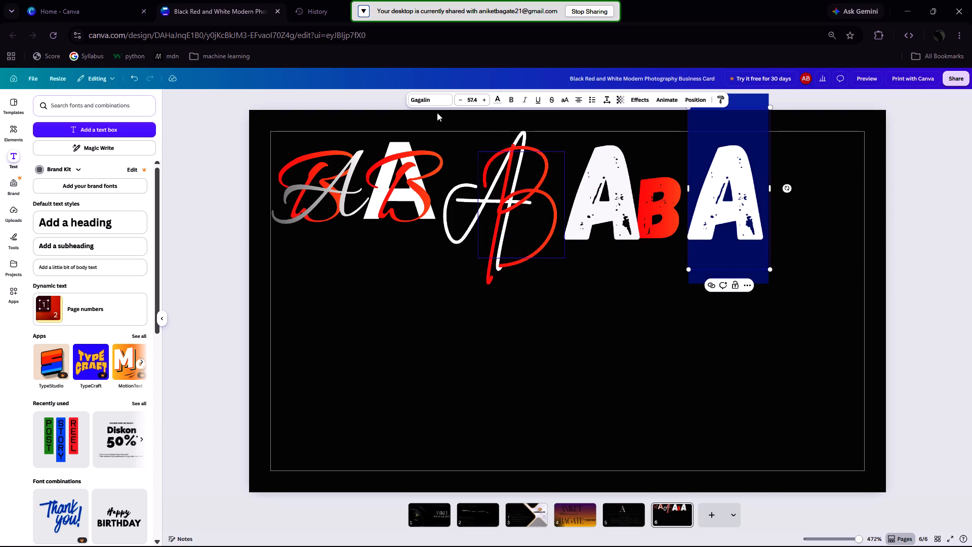
left_click(438, 102)
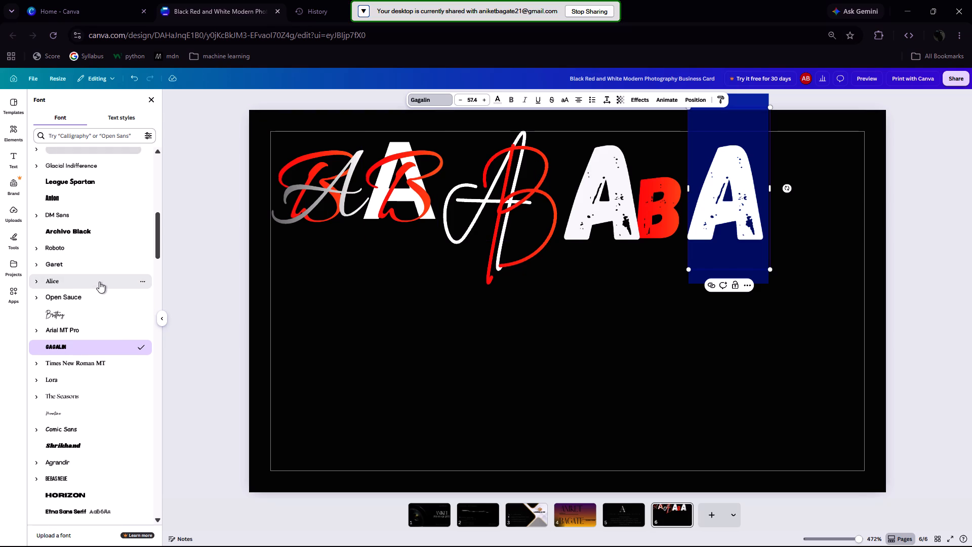
scroll(99, 282, "down", 2)
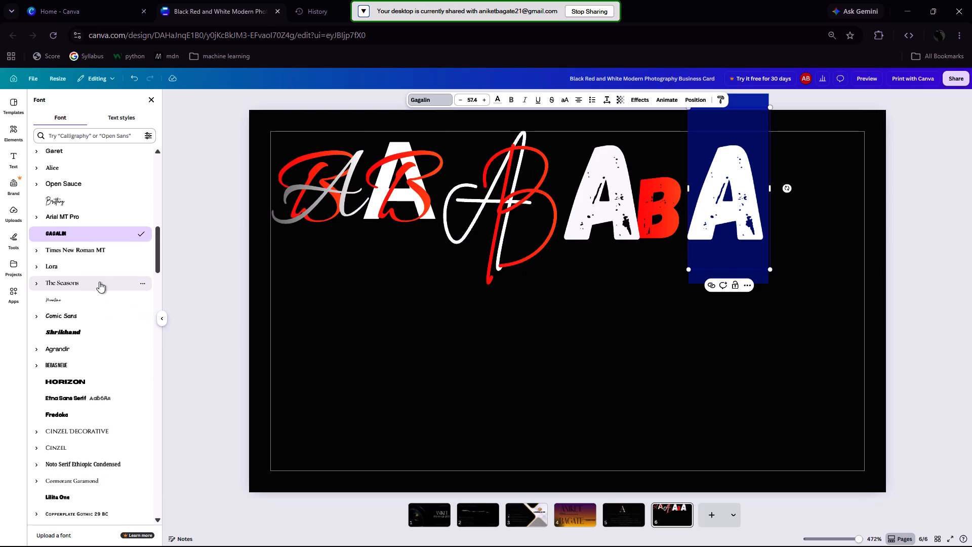
scroll(93, 293, "down", 1)
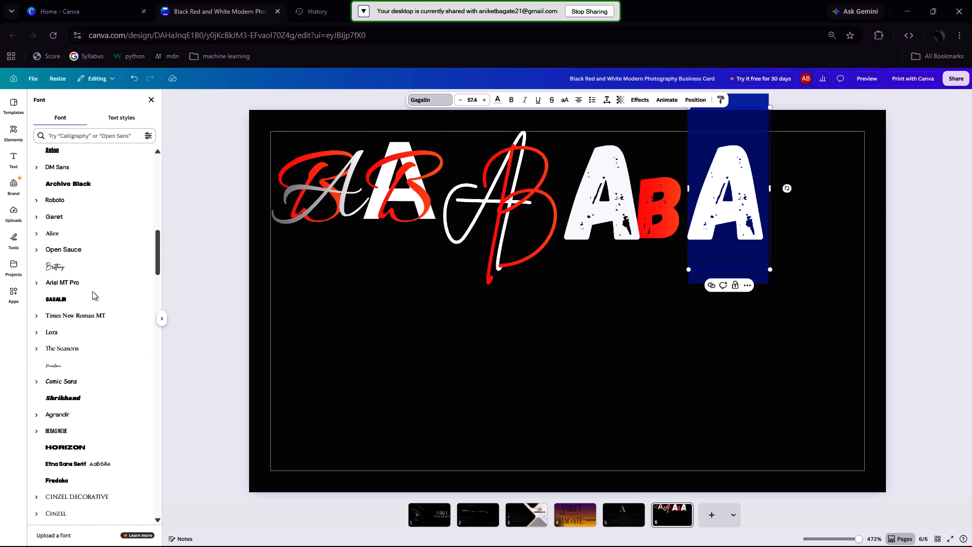
scroll(92, 291, "down", 1)
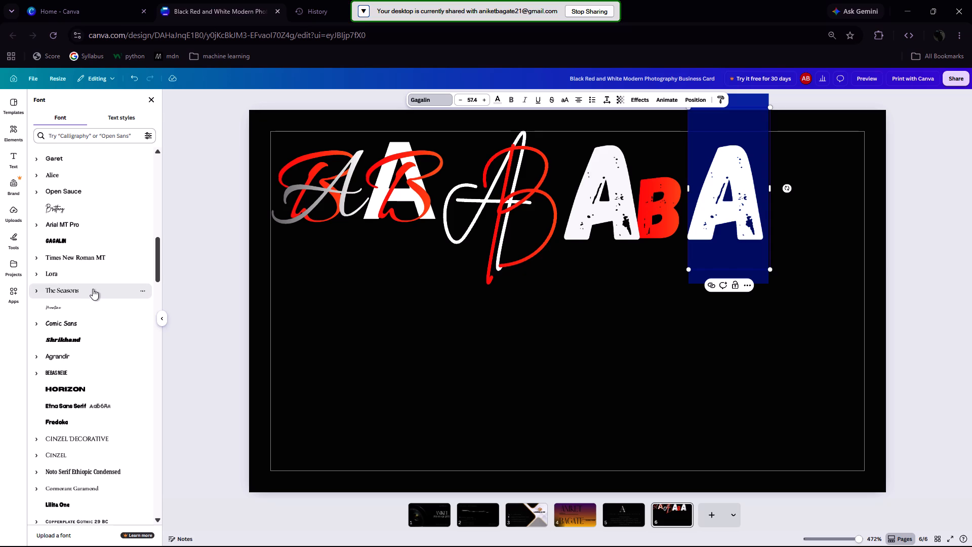
scroll(93, 289, "down", 2)
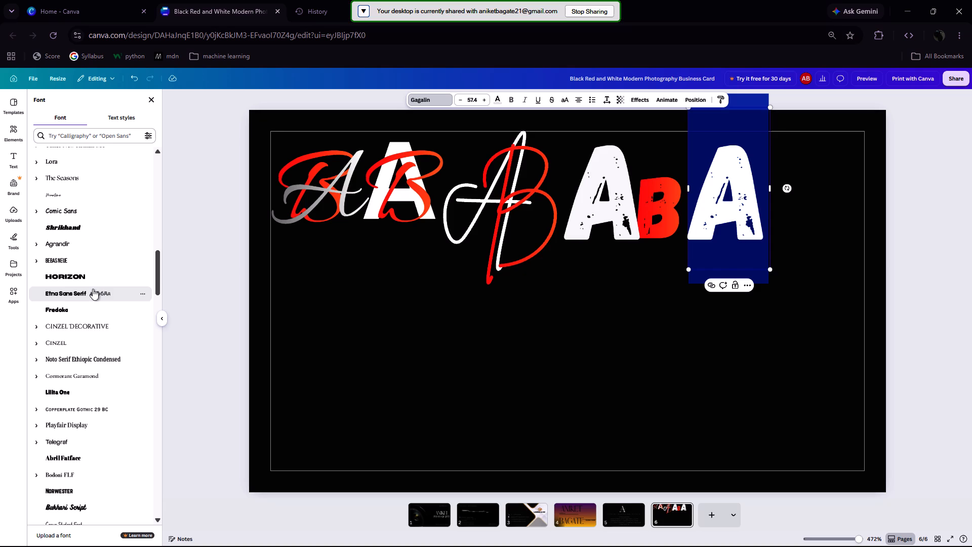
scroll(93, 289, "down", 2)
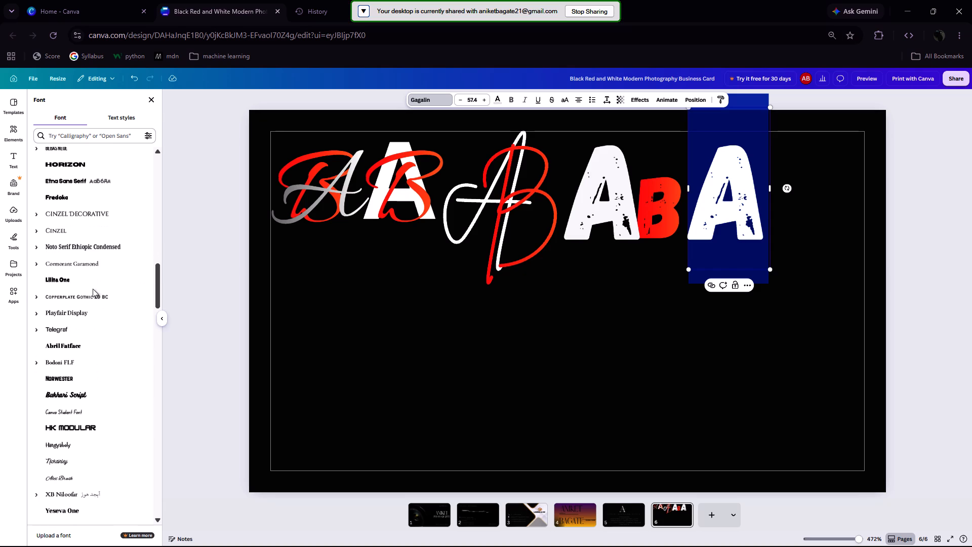
scroll(93, 288, "down", 1)
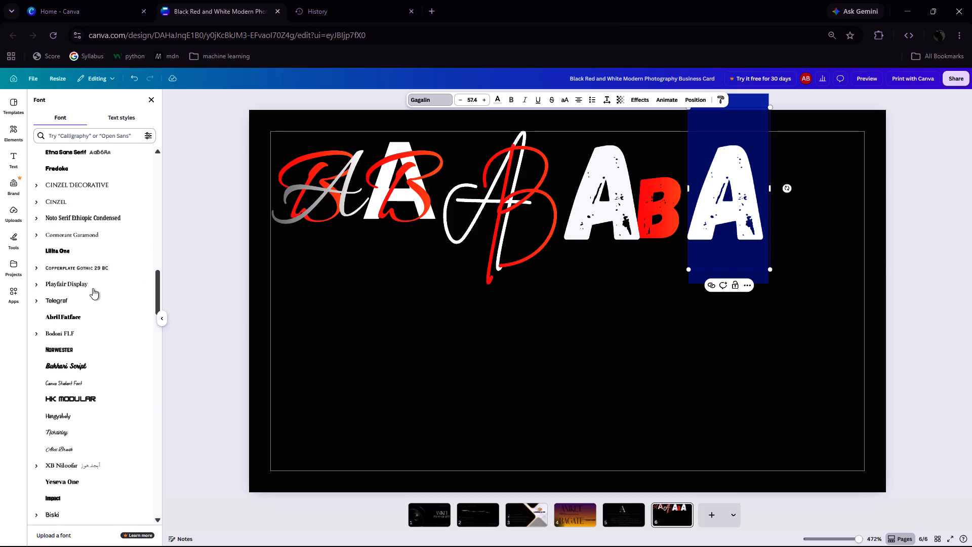
scroll(93, 288, "down", 1)
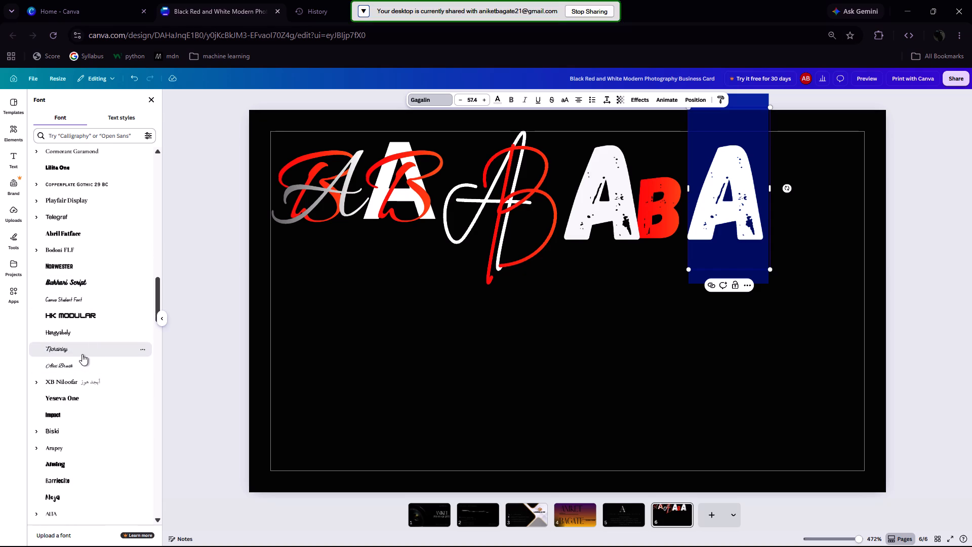
left_click(82, 354)
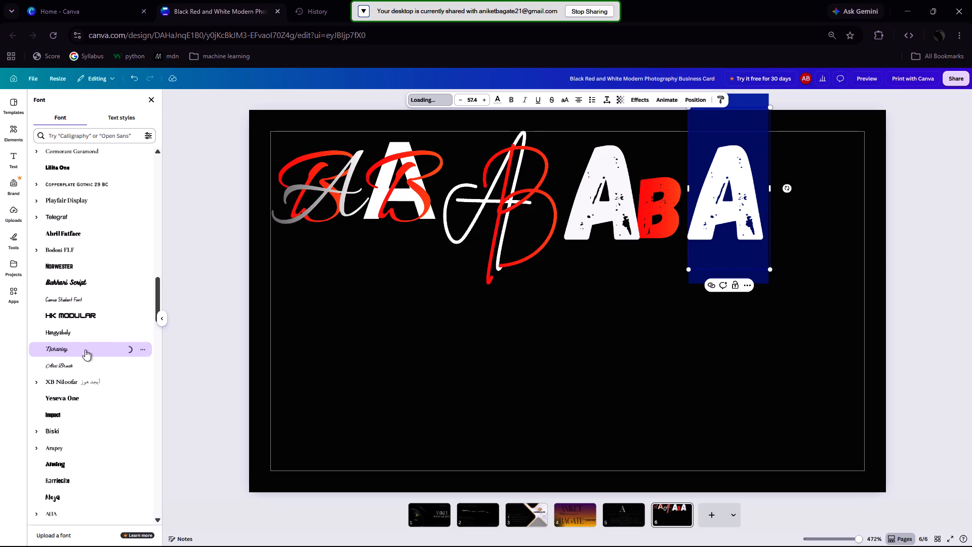
left_click(380, 385)
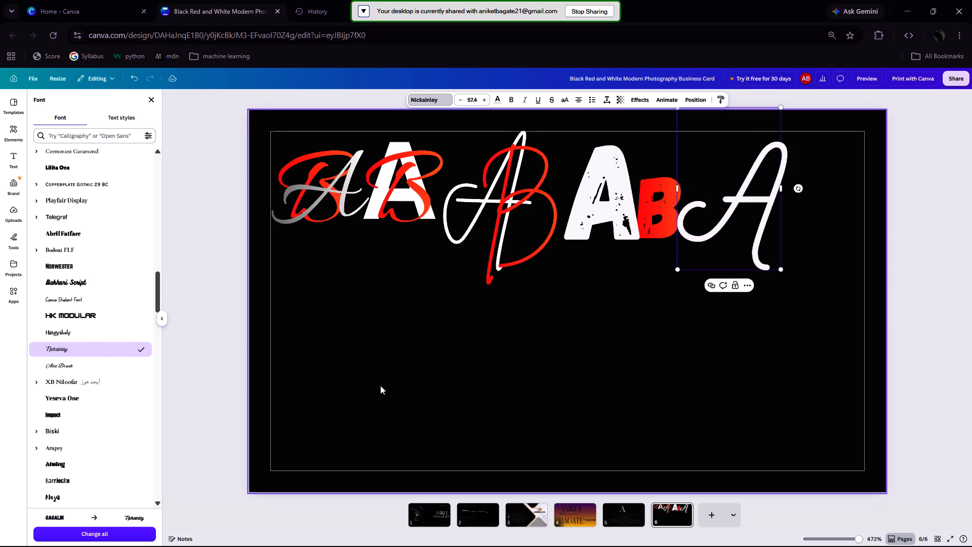
left_click(758, 245)
left_click(745, 246)
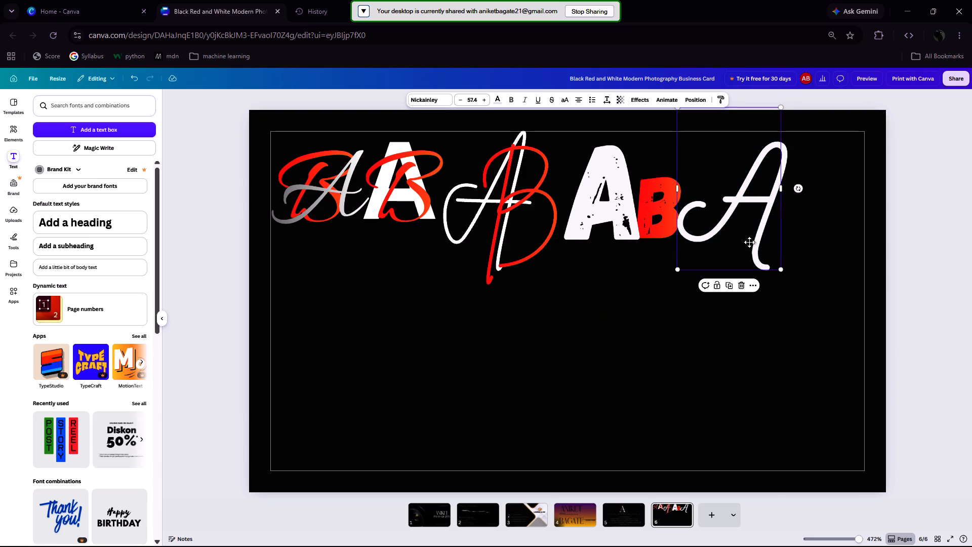
left_click_drag(751, 242, 756, 240)
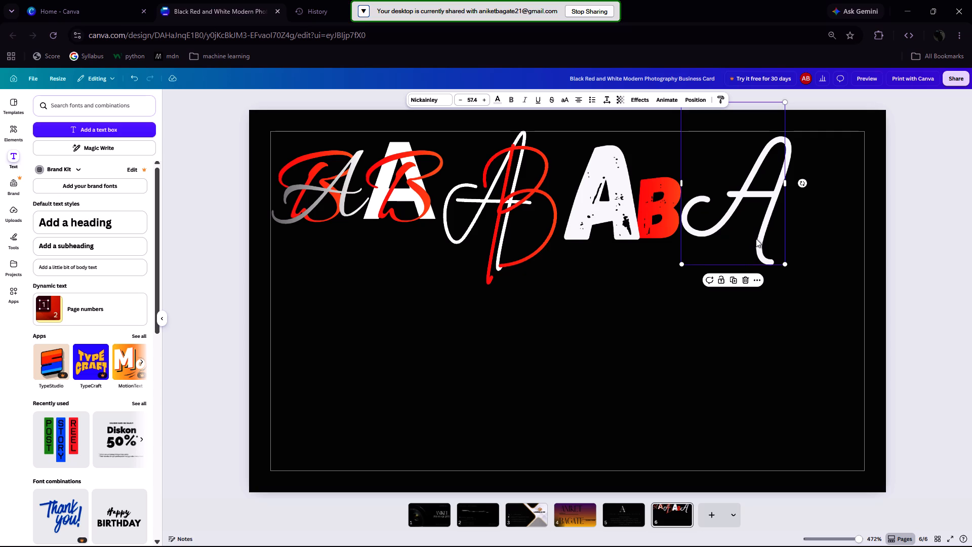
left_click(753, 233)
left_click(741, 249)
left_click(766, 218)
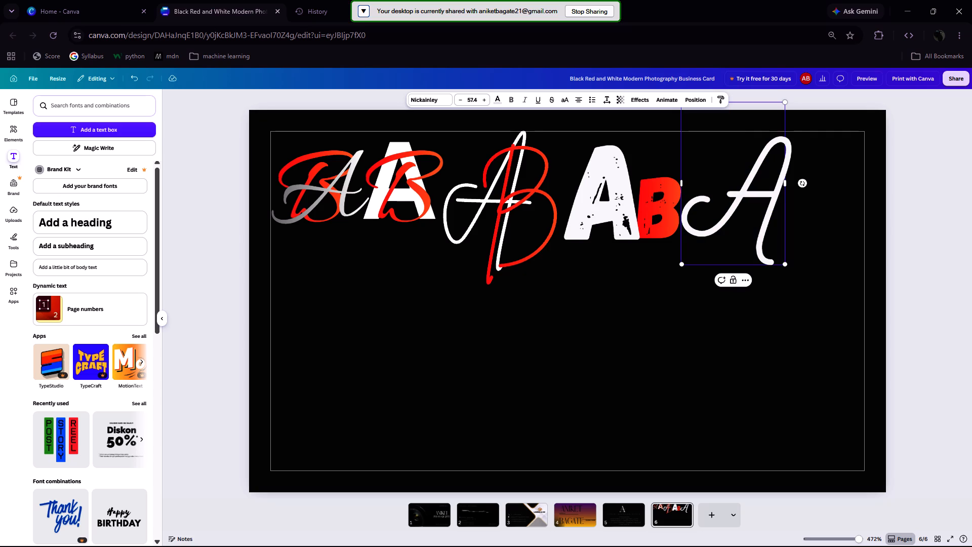
left_click(790, 327)
Duplicate the white Nickainley "A", place the copy over the original, and replace its letter with "B".
left_click(752, 243)
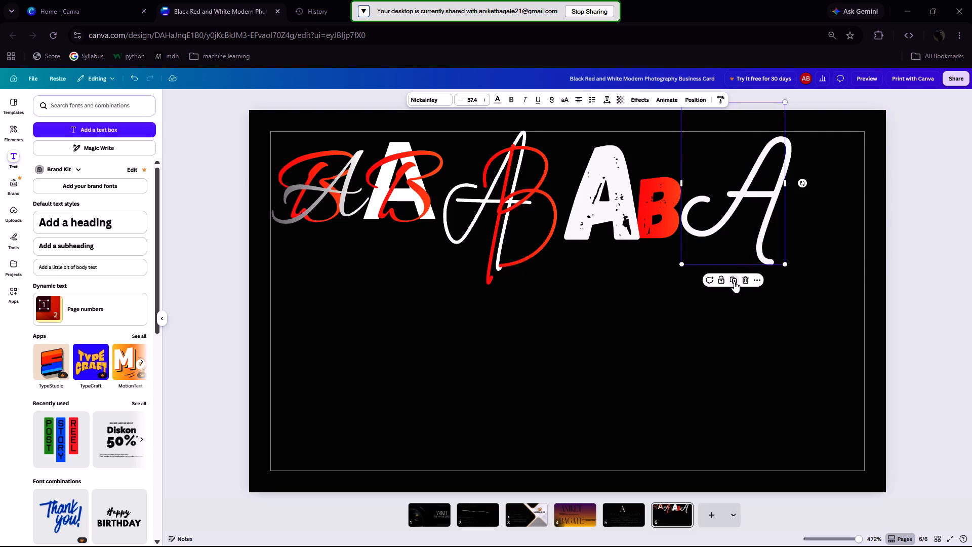
left_click(734, 282)
left_click_drag(847, 214, 744, 236)
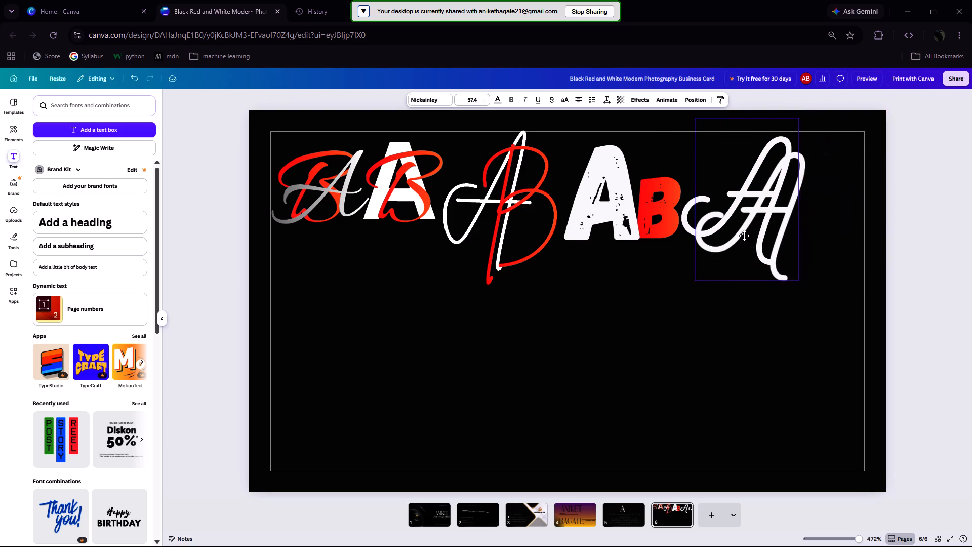
left_click_drag(744, 236, 741, 236)
left_click(743, 237)
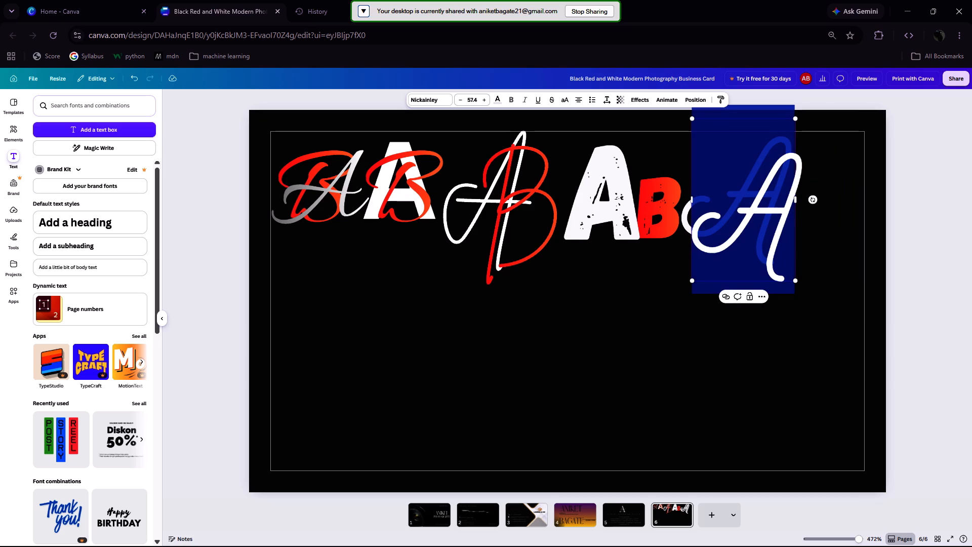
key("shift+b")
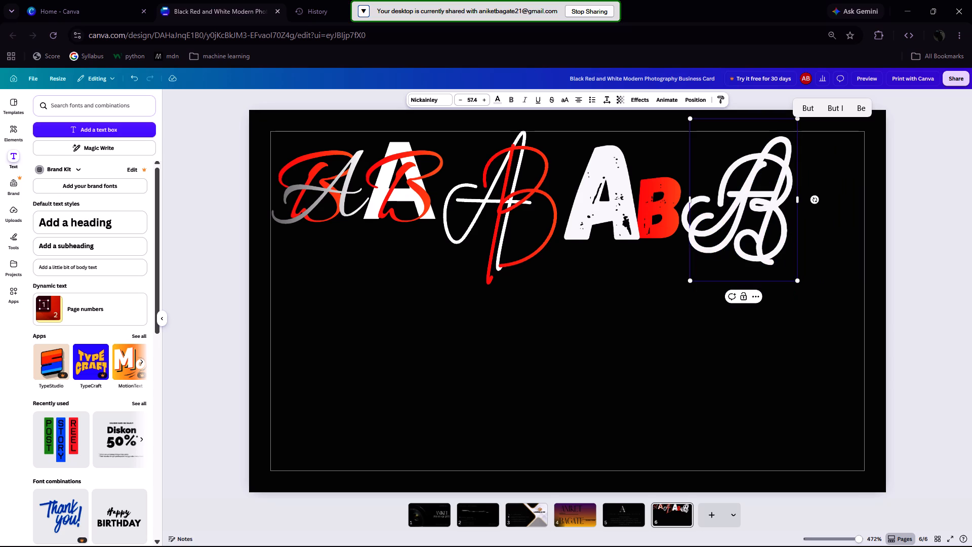
Colour the Nickainley "B" with the default purple-to-orange gradient.
double_click(778, 187)
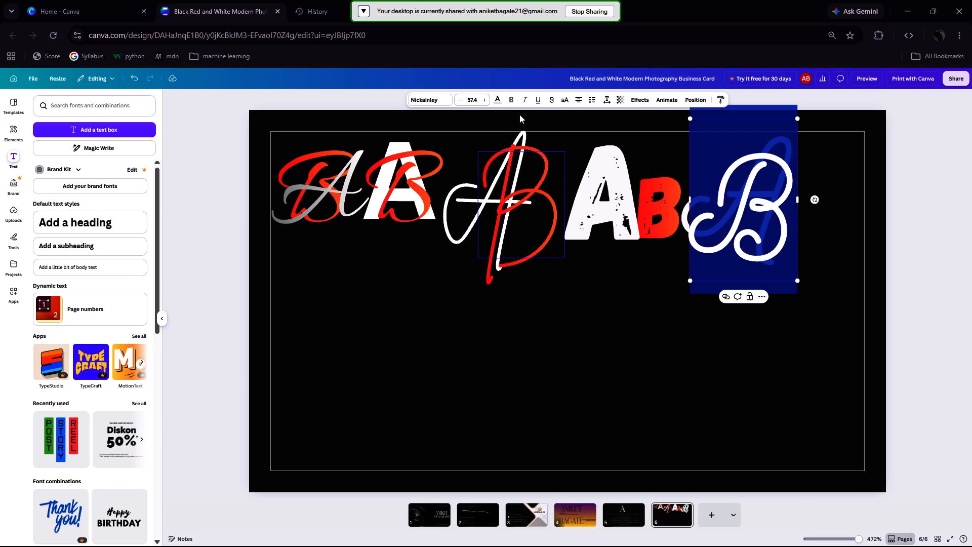
left_click(500, 102)
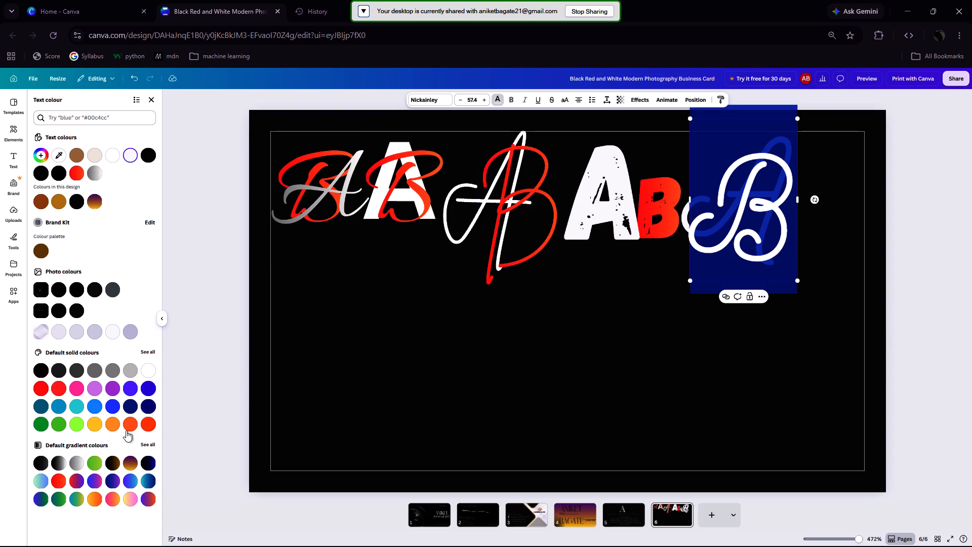
left_click(128, 463)
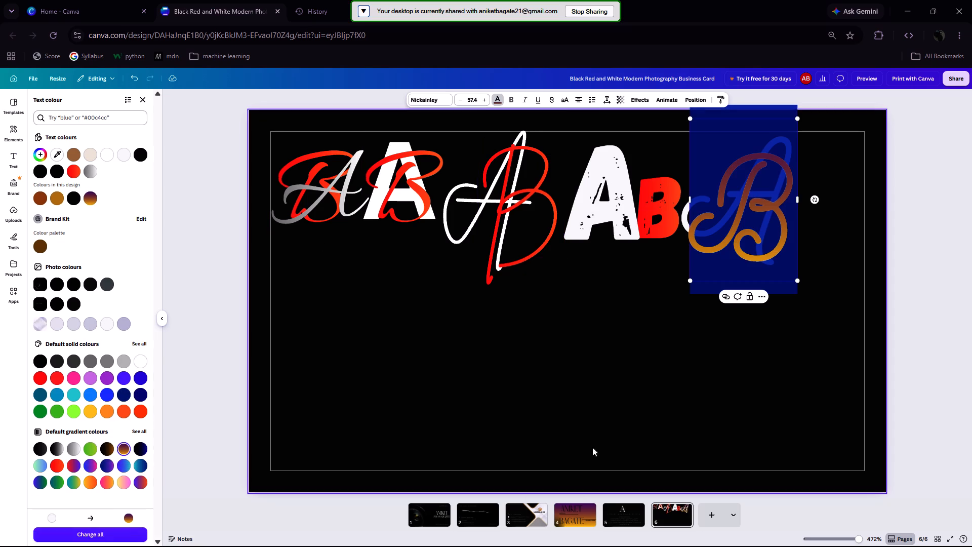
left_click(593, 447)
Move the gradient Nickainley "B" slightly to the right so it overlaps the white "A"'s right stroke.
left_click_drag(742, 239, 743, 239)
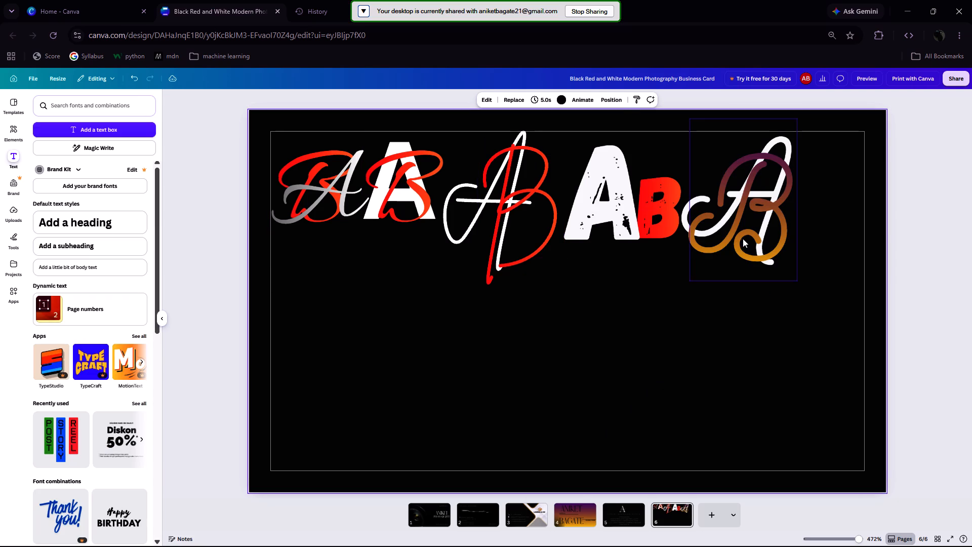
left_click_drag(743, 239, 753, 239)
left_click(585, 396)
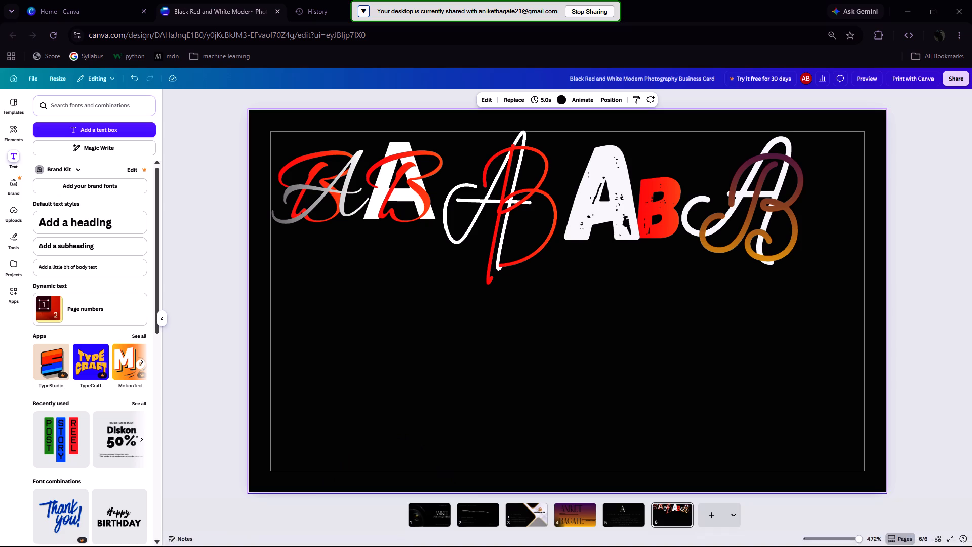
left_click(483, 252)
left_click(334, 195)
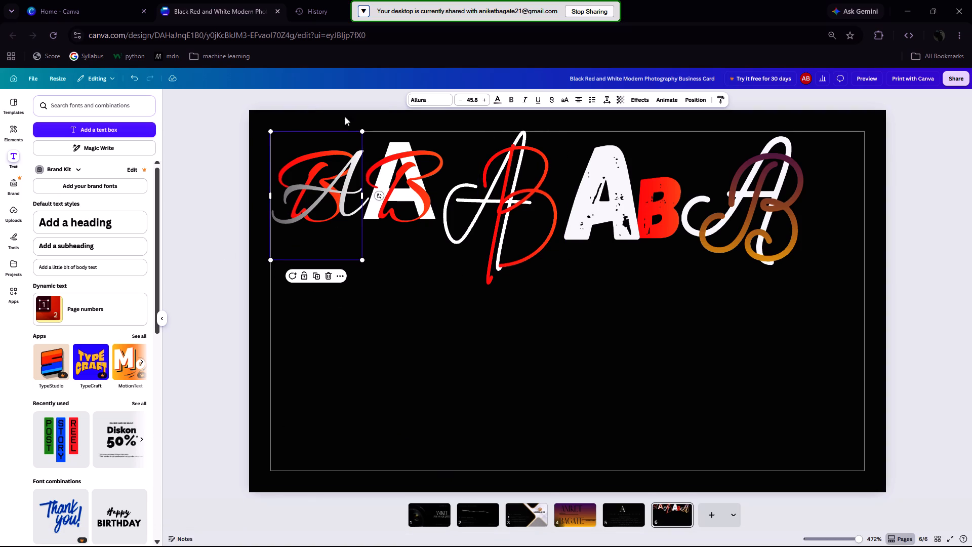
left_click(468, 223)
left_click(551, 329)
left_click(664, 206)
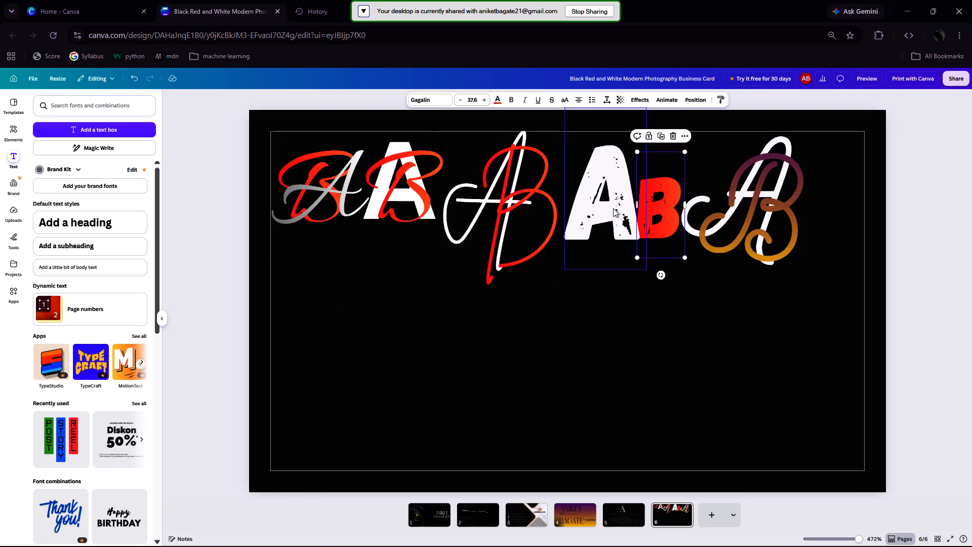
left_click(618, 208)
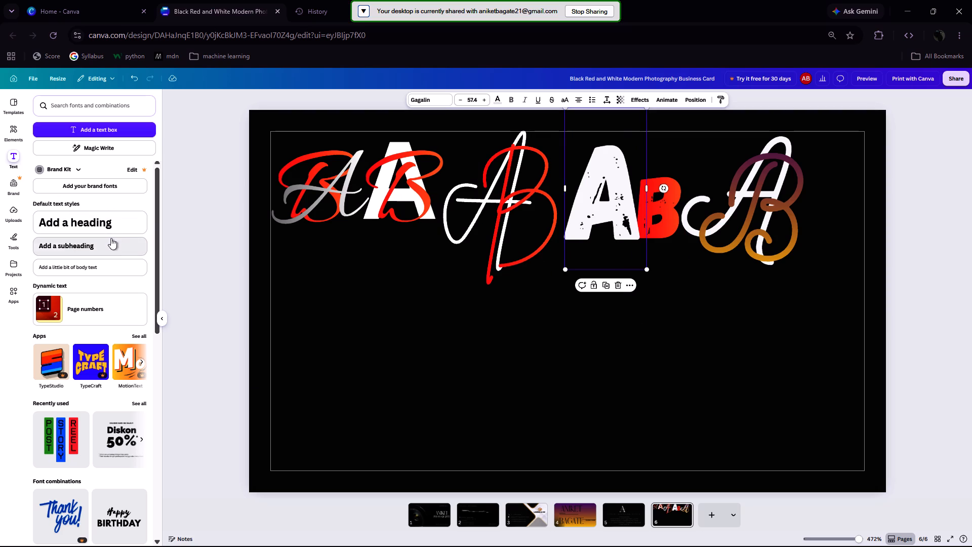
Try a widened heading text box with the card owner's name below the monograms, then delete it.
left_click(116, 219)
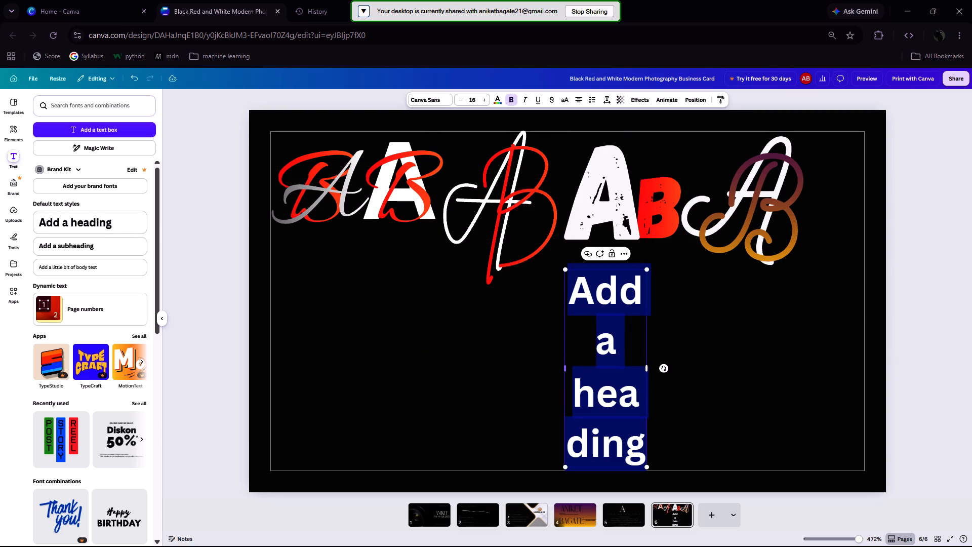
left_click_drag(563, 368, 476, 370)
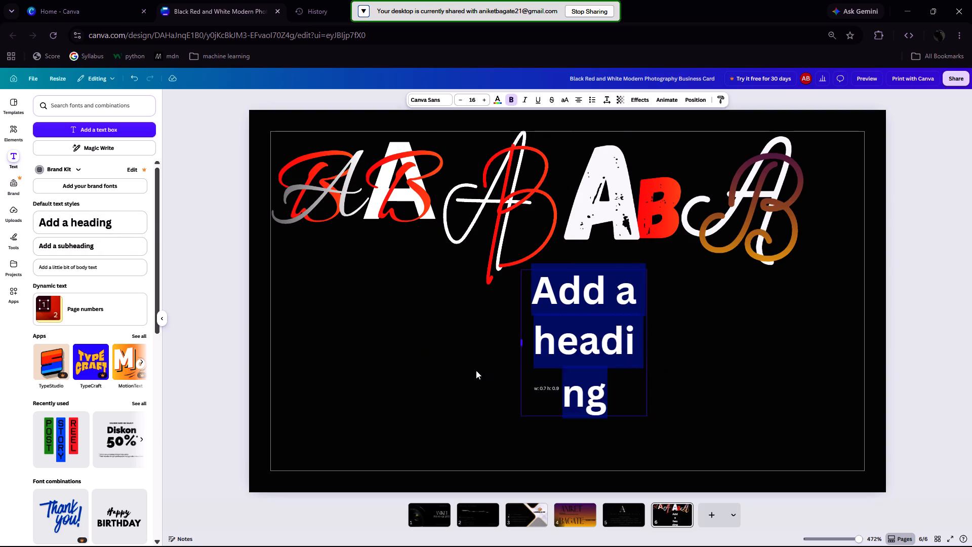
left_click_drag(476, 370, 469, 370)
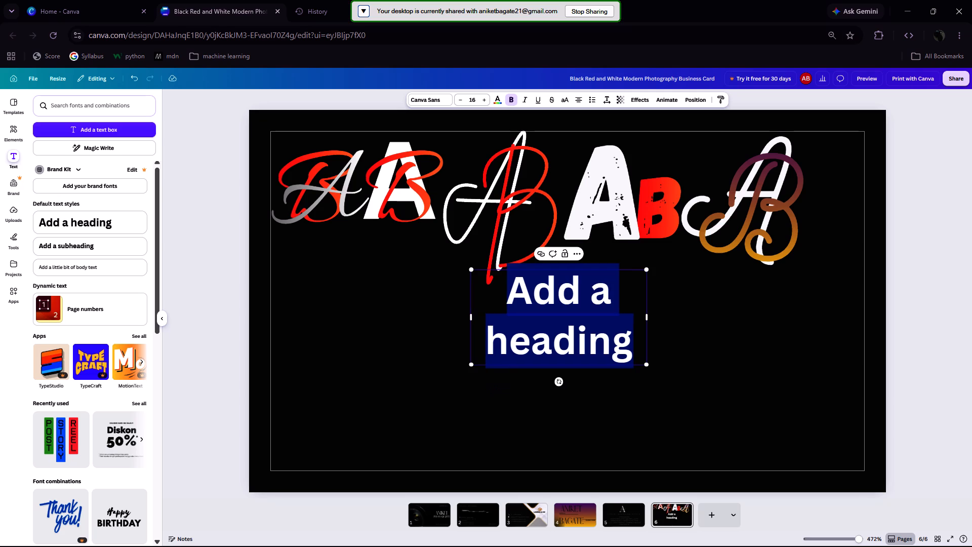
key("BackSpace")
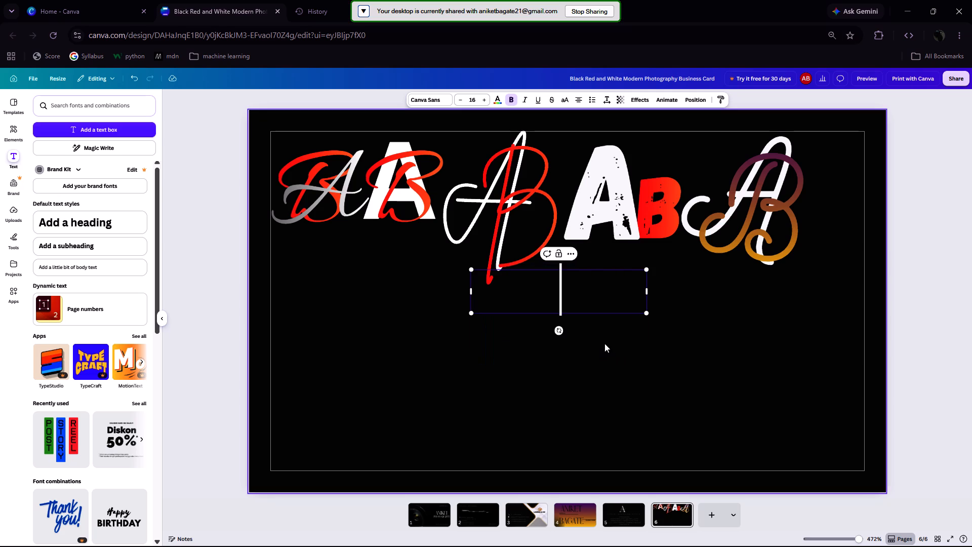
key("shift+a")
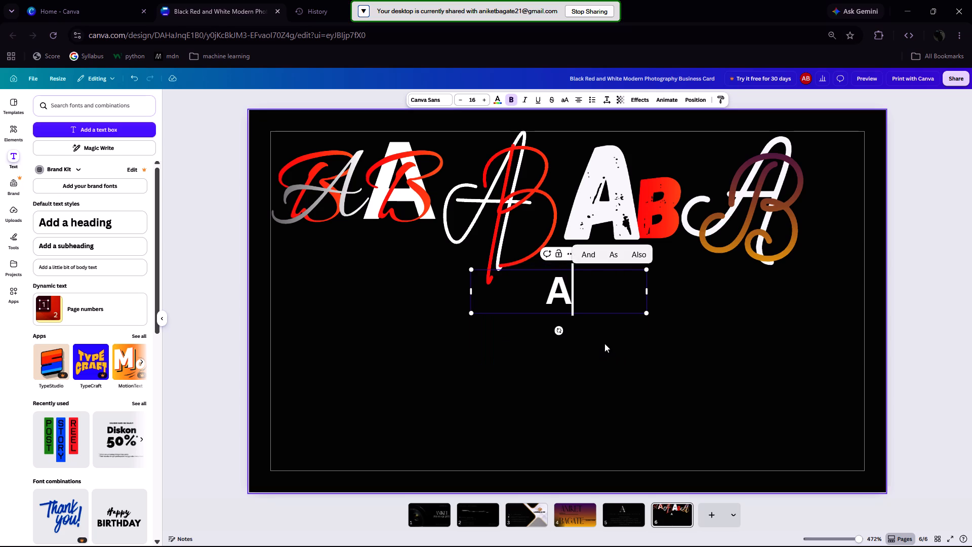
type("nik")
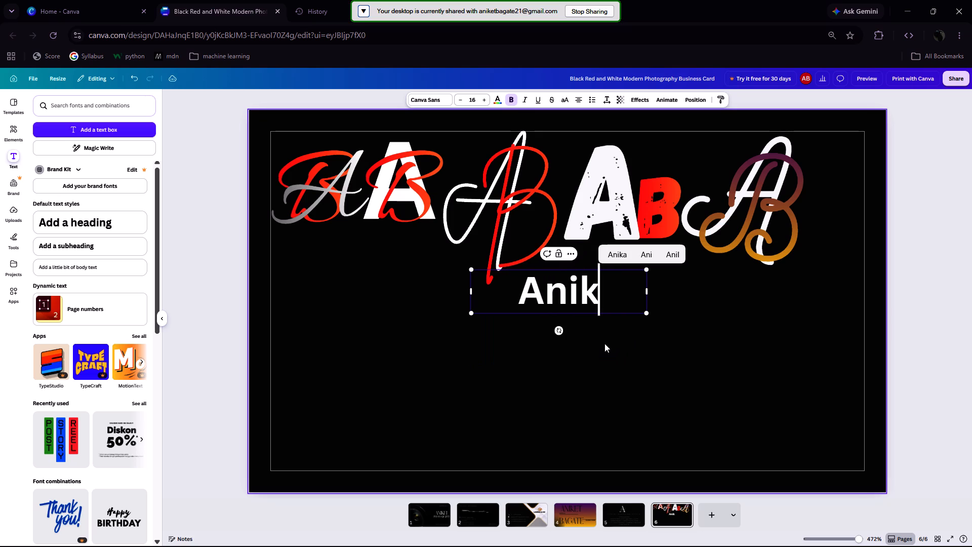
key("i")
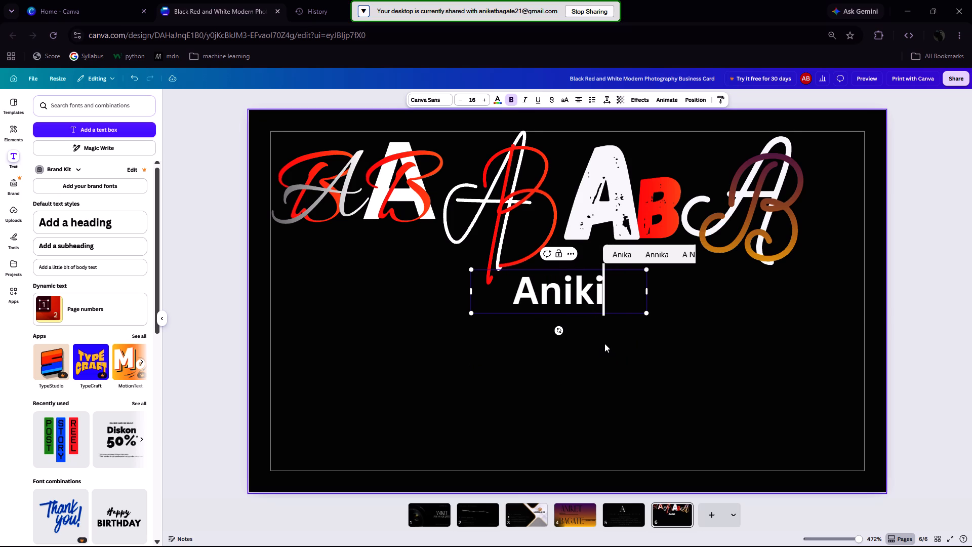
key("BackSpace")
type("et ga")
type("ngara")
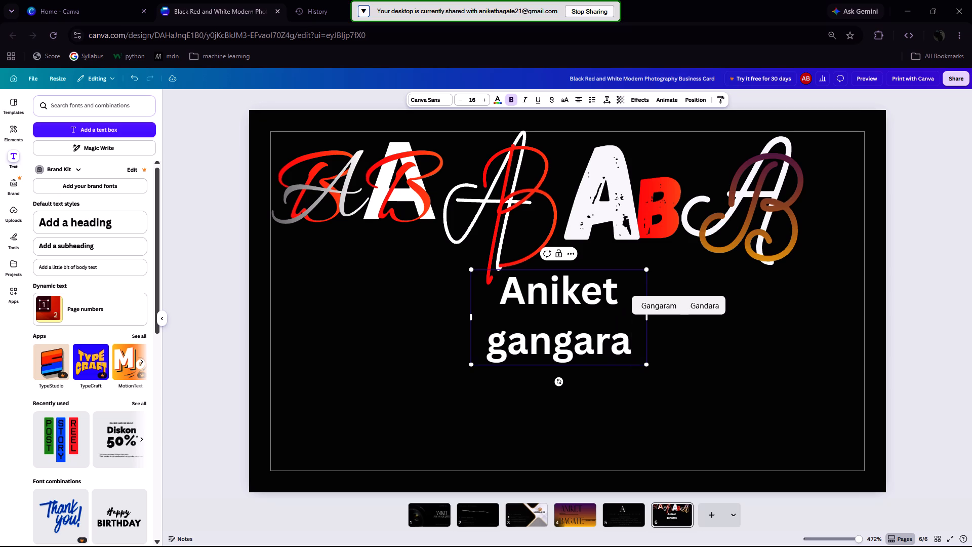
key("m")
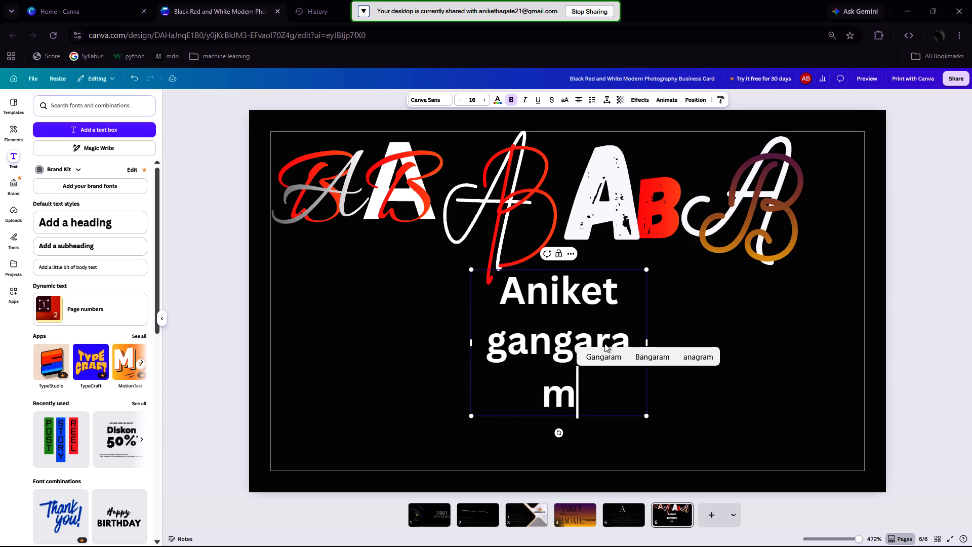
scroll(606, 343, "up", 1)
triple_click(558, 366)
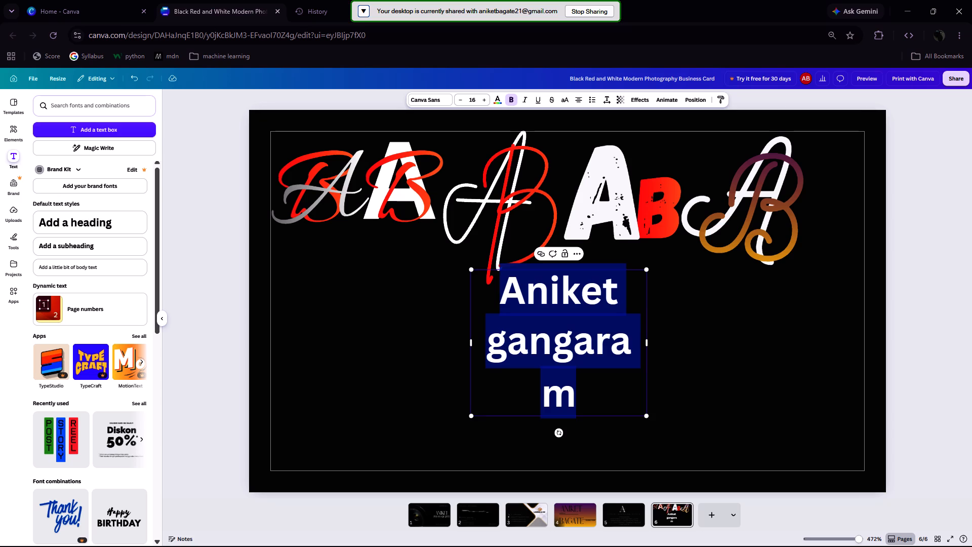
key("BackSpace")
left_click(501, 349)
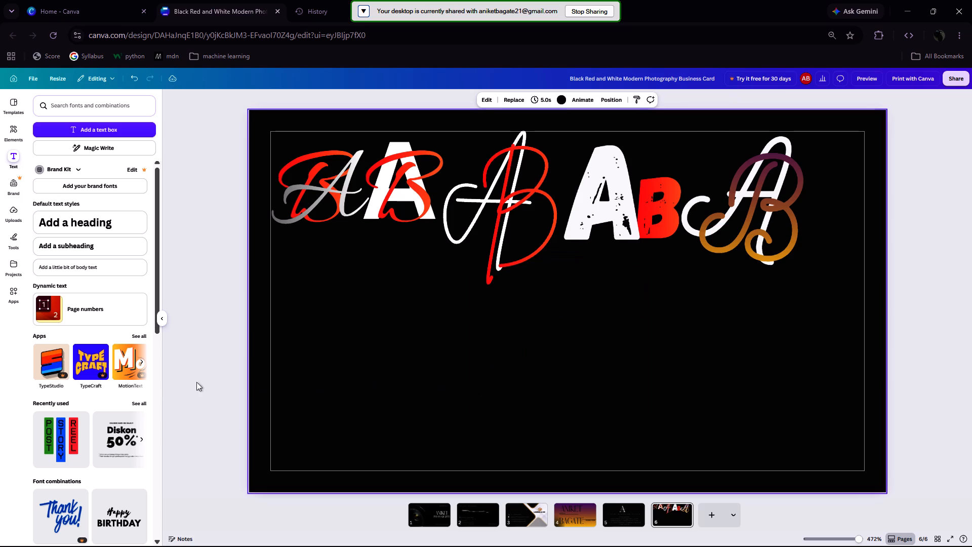
Add a body text box, place it below the leftmost monograms, and select its placeholder text for replacement.
left_click(94, 268)
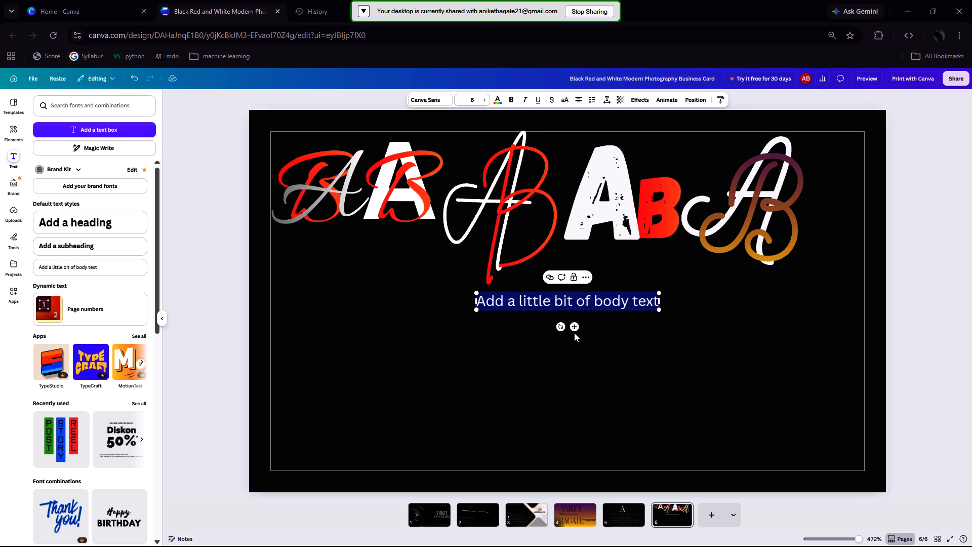
left_click_drag(576, 326, 377, 328)
double_click(398, 302)
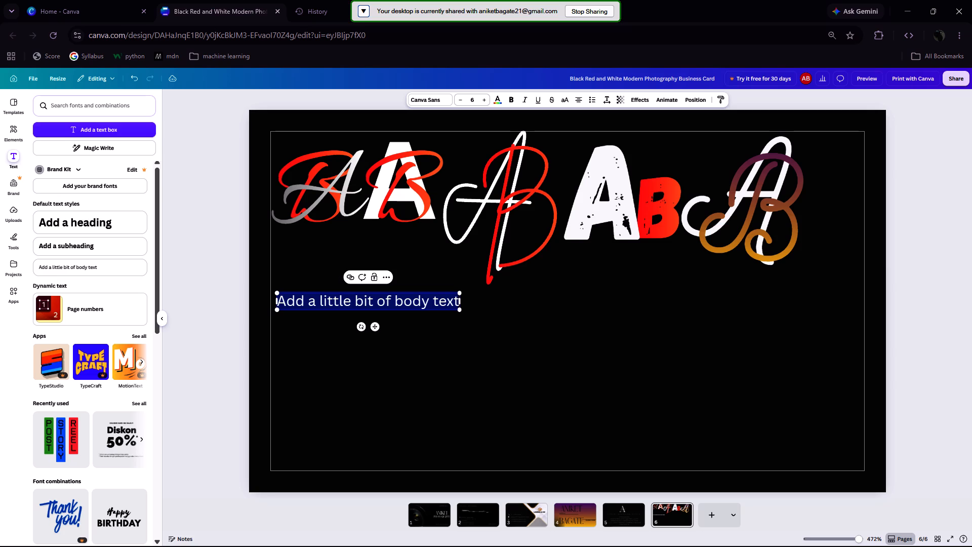